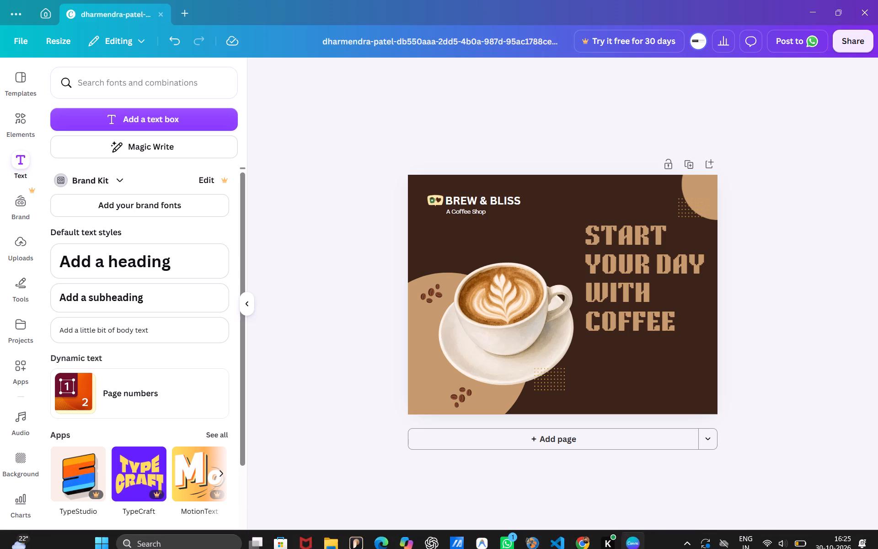
Switch to the ChatGPT client brief in Chrome and copy the main heading text "YOUR DAILY DOSE OF HAPPINESS".
left_click(631, 484)
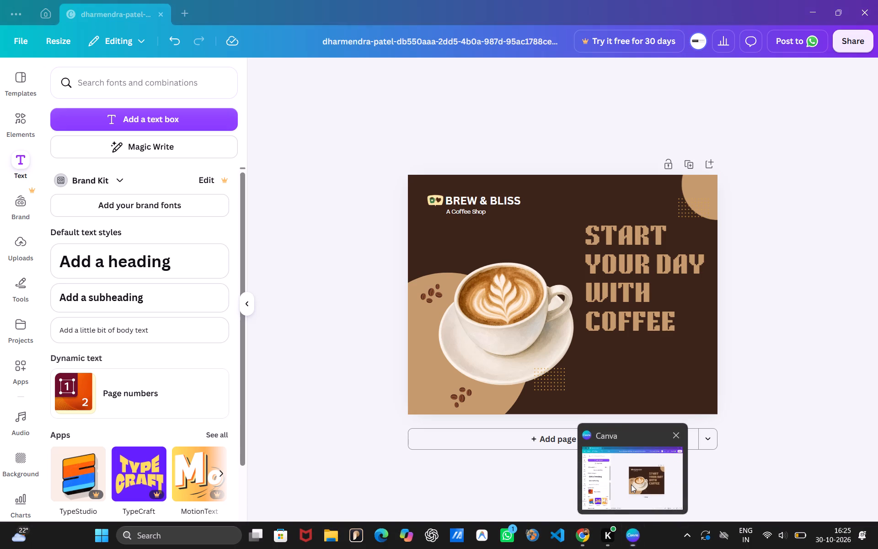
left_click(580, 536)
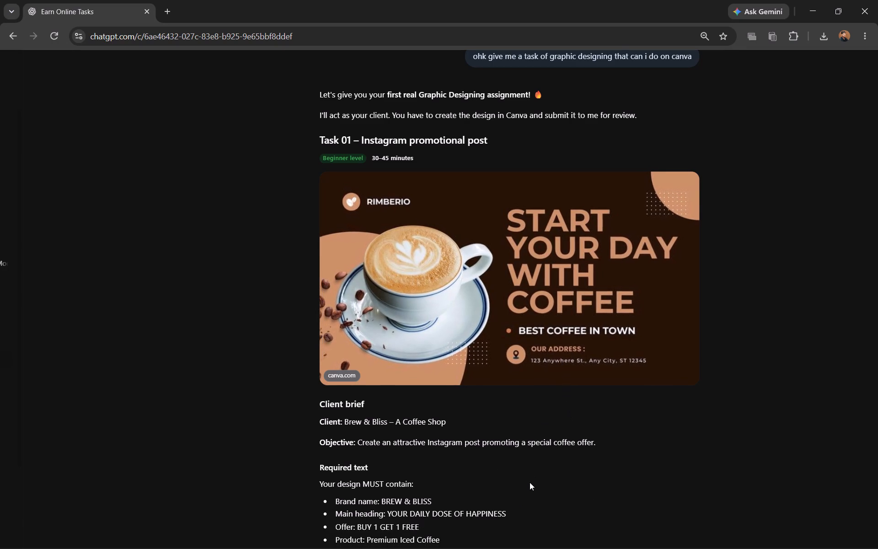
scroll(484, 457, "down", 2)
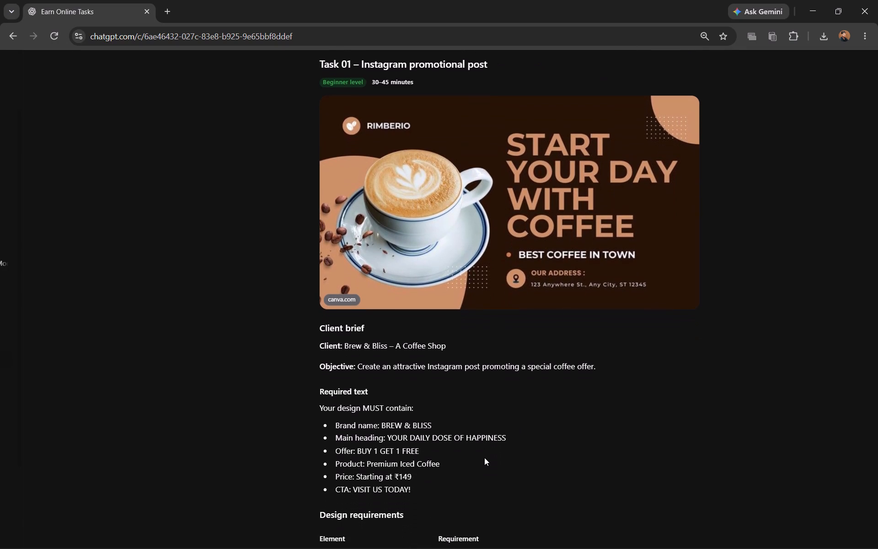
left_click_drag(510, 436, 389, 439)
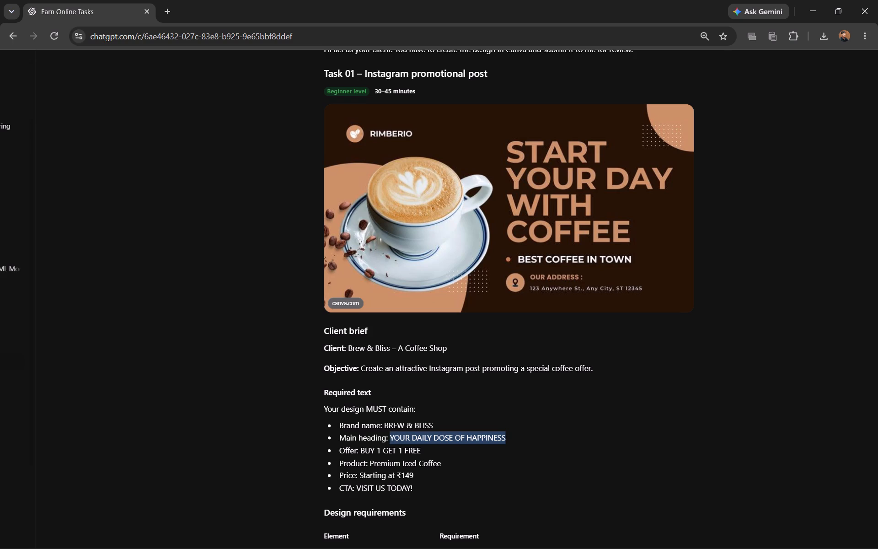
key("ctrl+c")
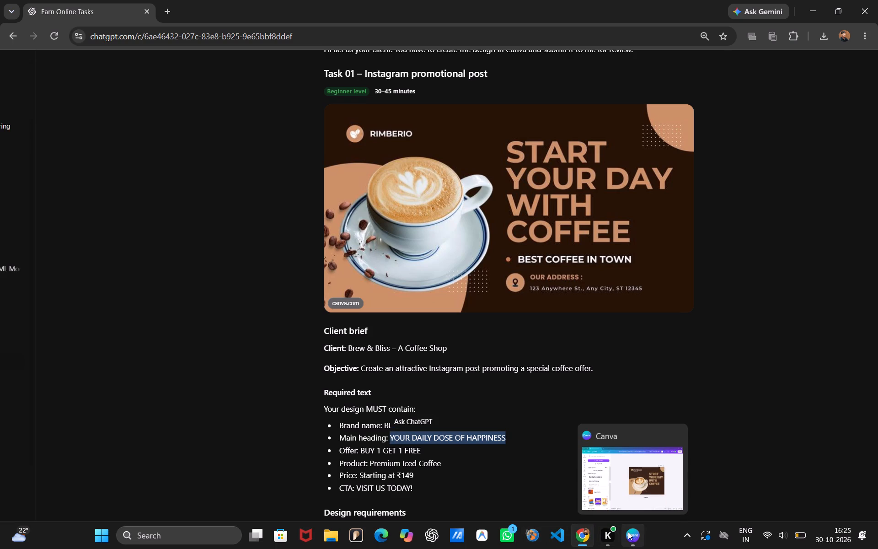
Return to the Canva coffee shop design and go to the "START YOUR DAY WITH COFFEE" heading.
left_click(642, 481)
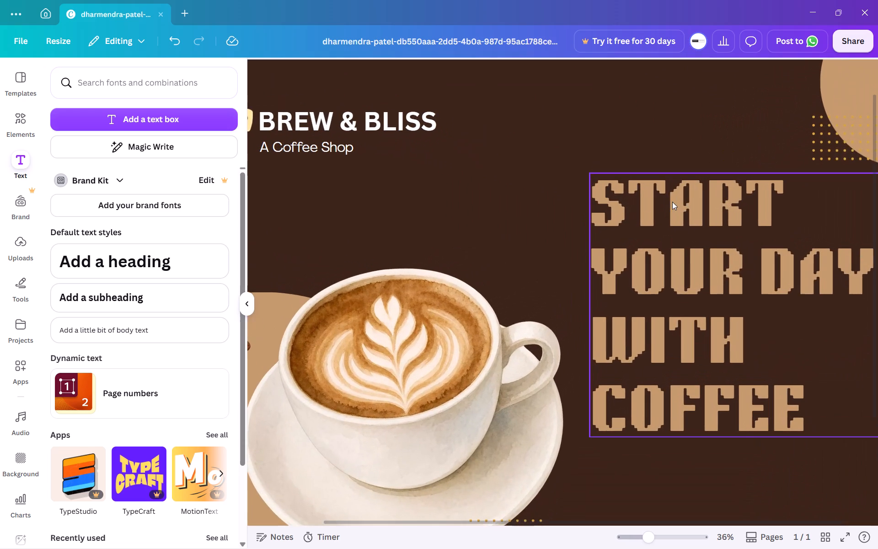
scroll(672, 202, "left", 1)
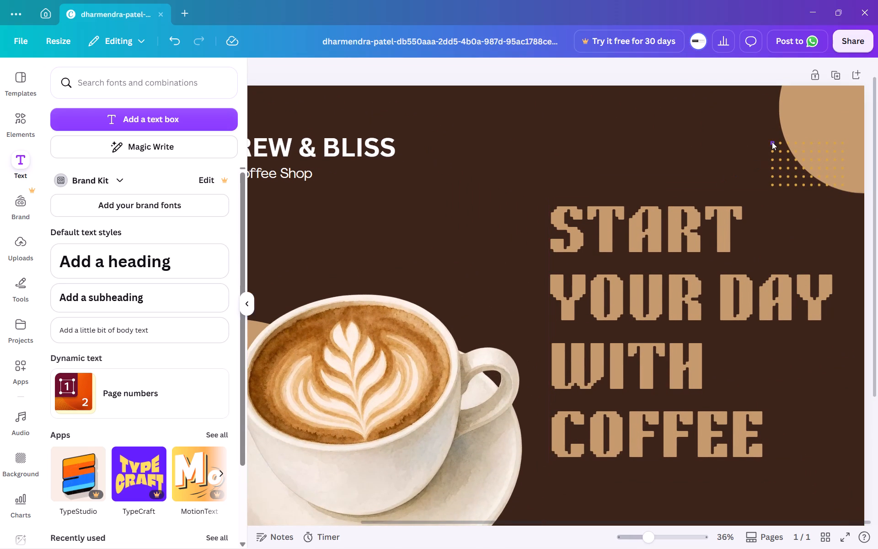
Paste the copied tagline YOUR DAILY DOSE OF HAPPINESS onto the page and set its font size to 100.
left_click(772, 142)
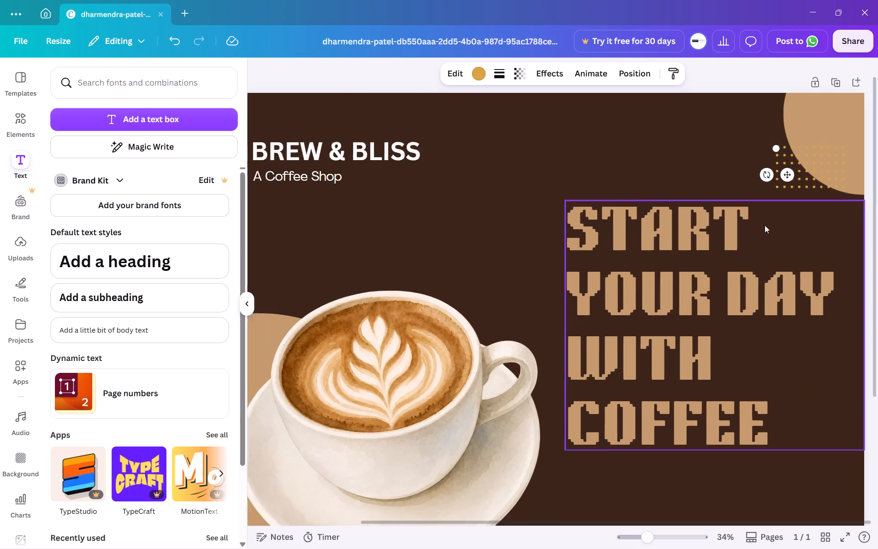
left_click(654, 423)
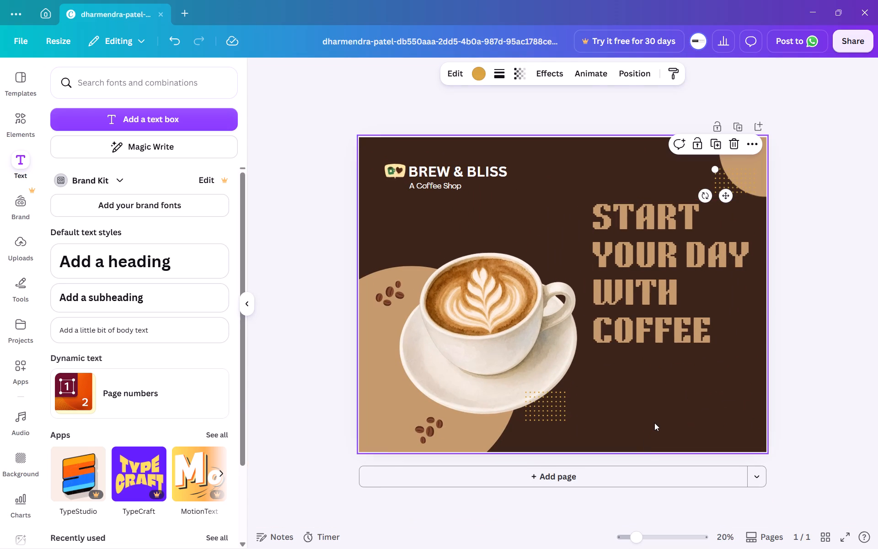
key("ctrl+v")
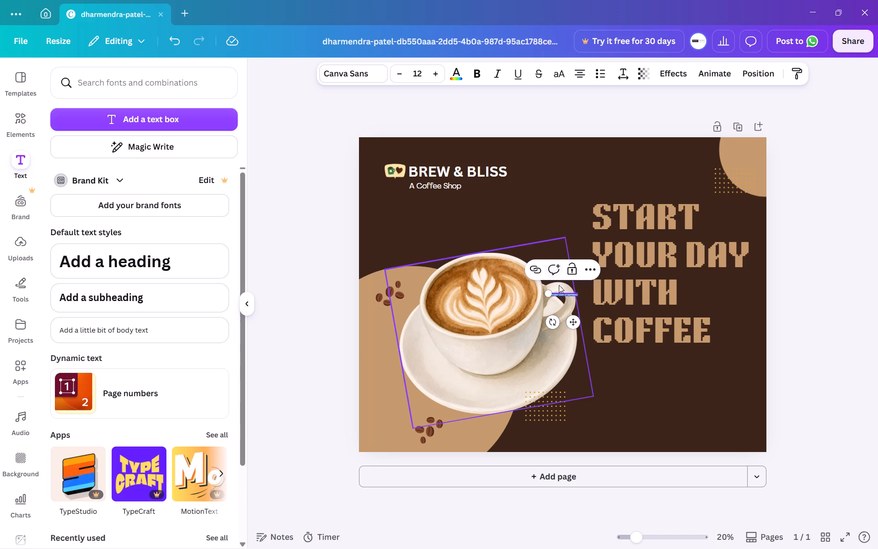
double_click(419, 72)
type("100")
key("Return")
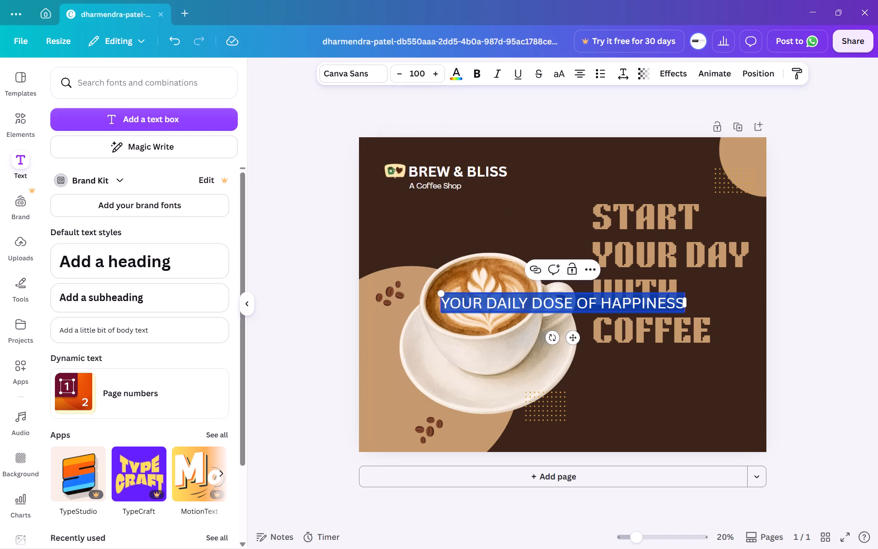
Move the tagline beneath the COFFEE line, starting it level with the headline's left edge.
left_click_drag(573, 337, 595, 355)
left_click_drag(595, 355, 724, 396)
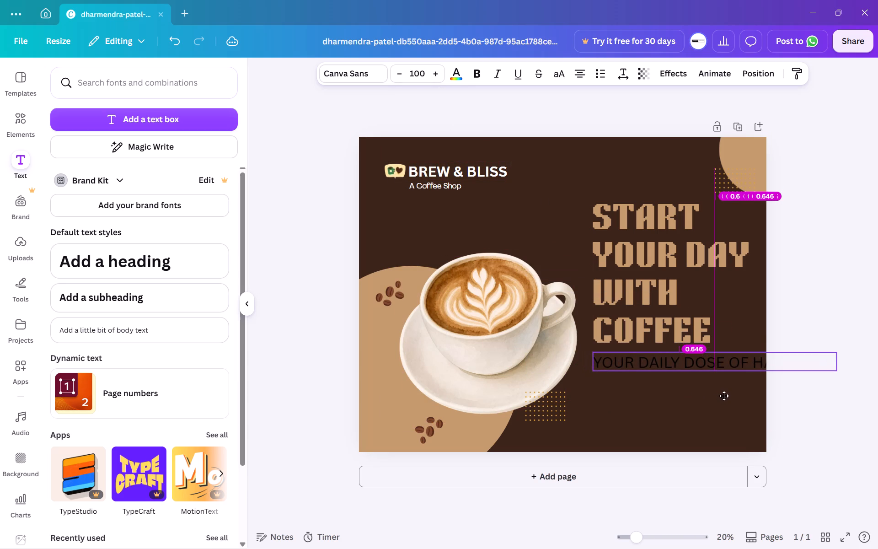
left_click_drag(724, 396, 724, 404)
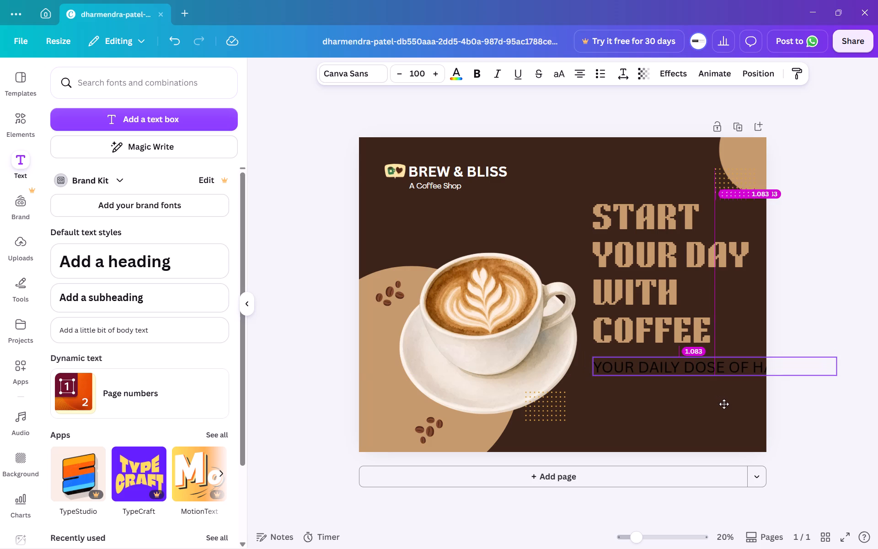
left_click_drag(724, 404, 723, 405)
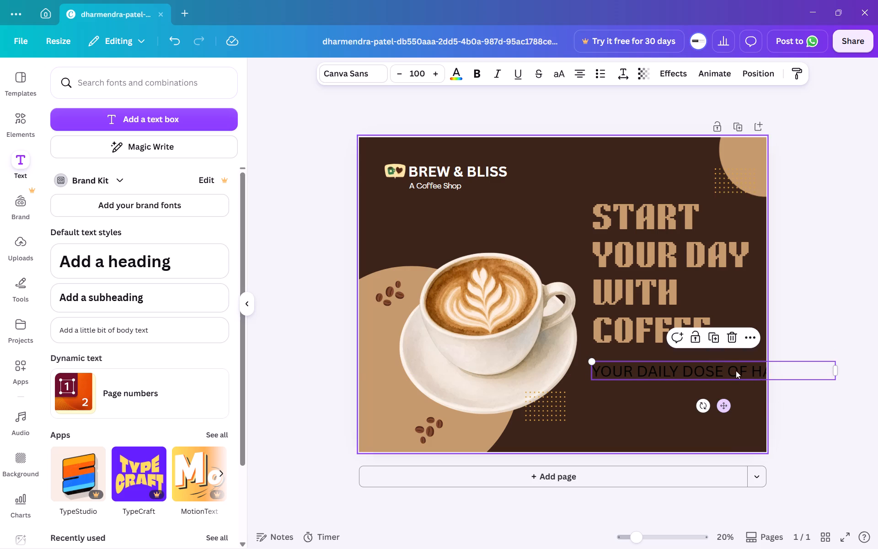
Set the tagline's font size to 70 and left-align its text.
double_click(416, 71)
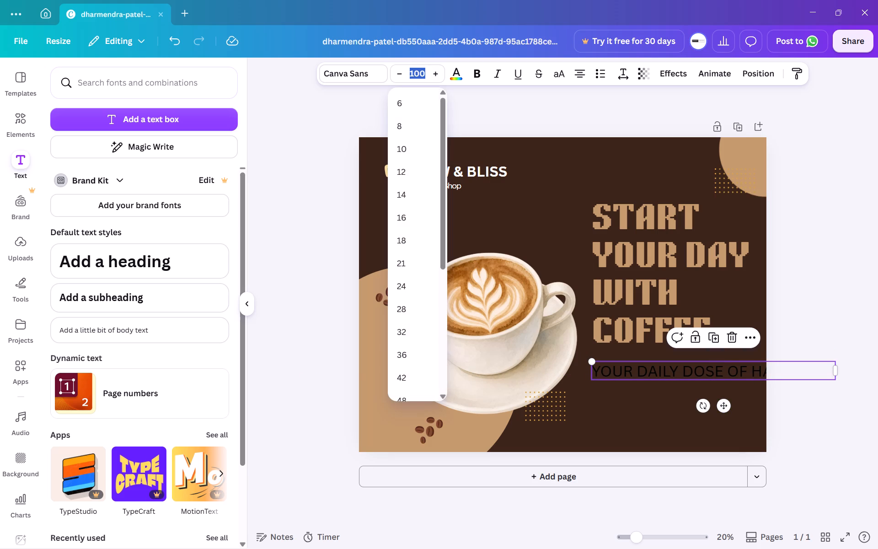
type("70")
key("Return")
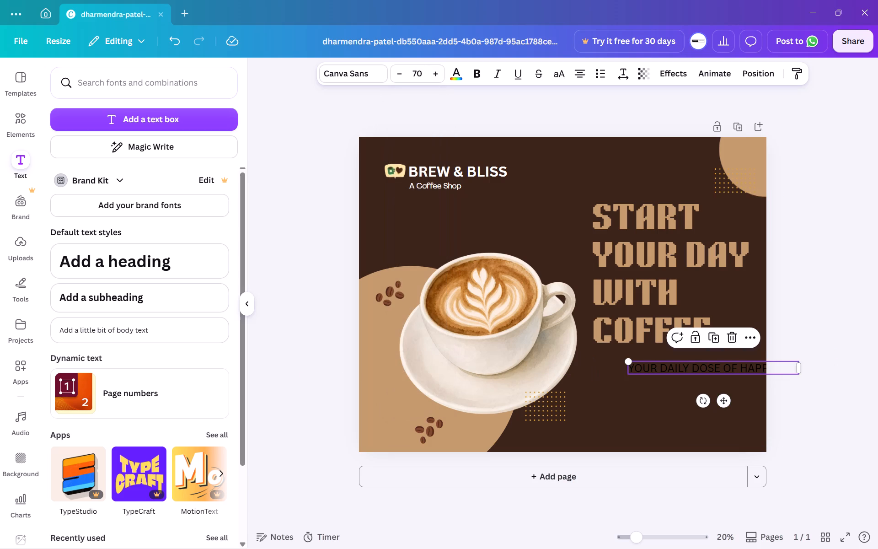
double_click(575, 79)
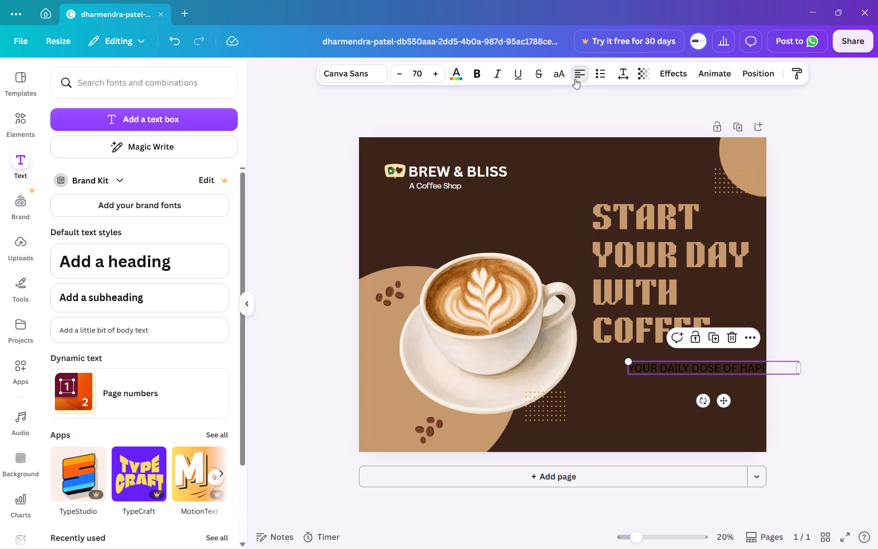
double_click(575, 79)
left_click(575, 79)
Reposition the tagline below COFFEE so that it fits on the page and lines up with the headline's left edge.
left_click_drag(723, 400, 704, 407)
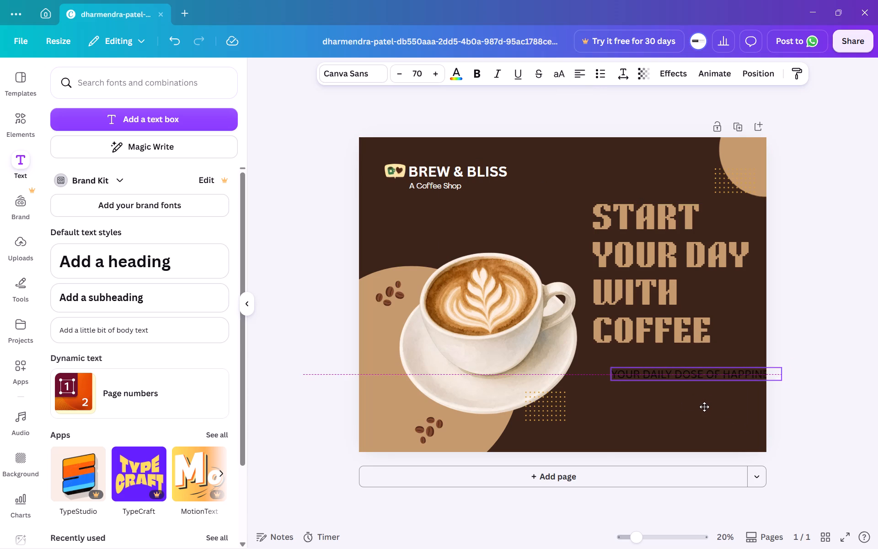
left_click_drag(704, 407, 690, 404)
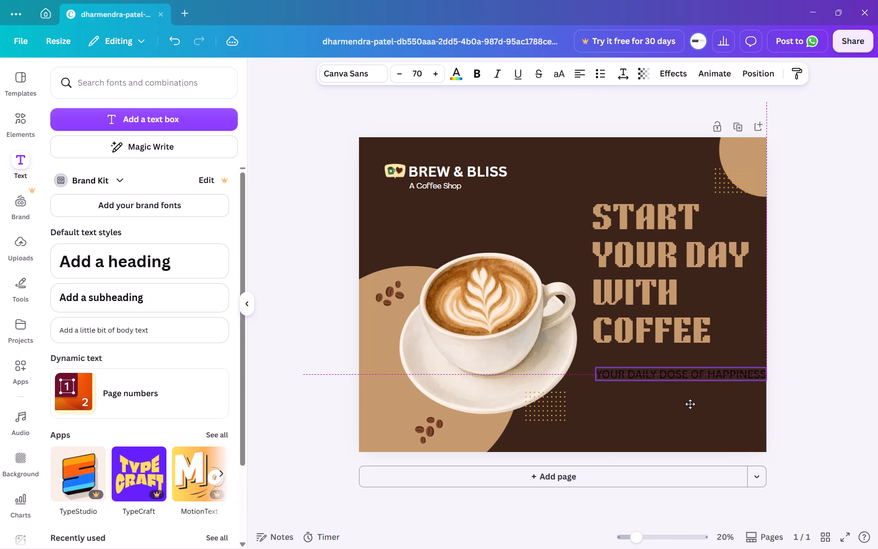
left_click_drag(690, 404, 685, 405)
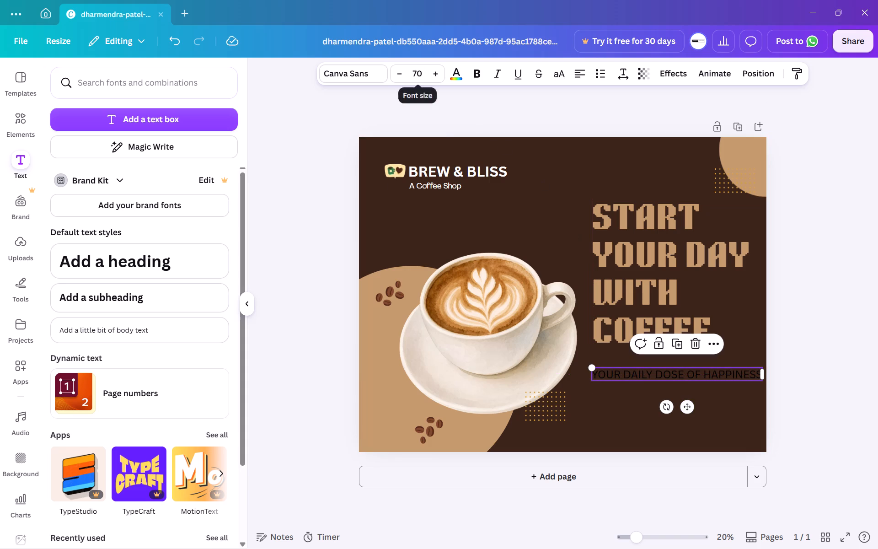
Set the tagline's font size to 50.
double_click(412, 75)
type("50")
key("Return")
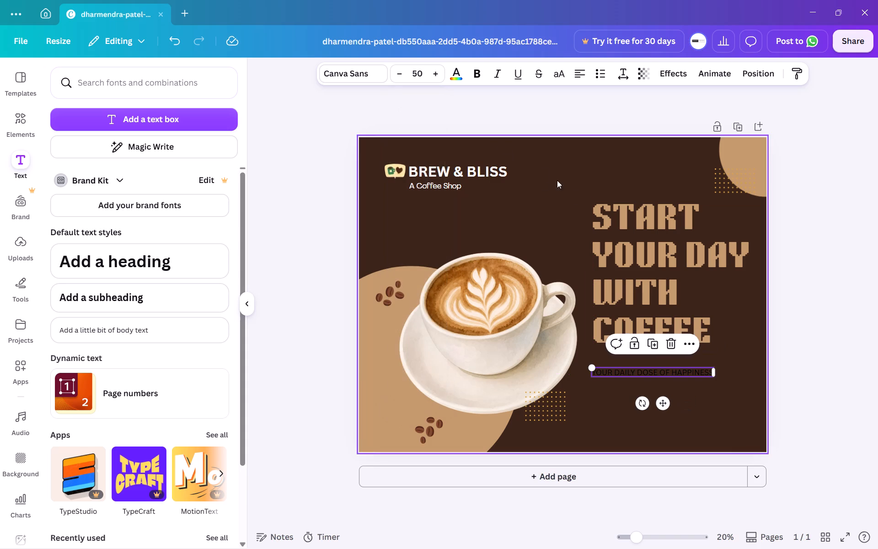
Try the Blaka and Oswald fonts on the tagline and settle on Slopes.
triple_click(623, 371)
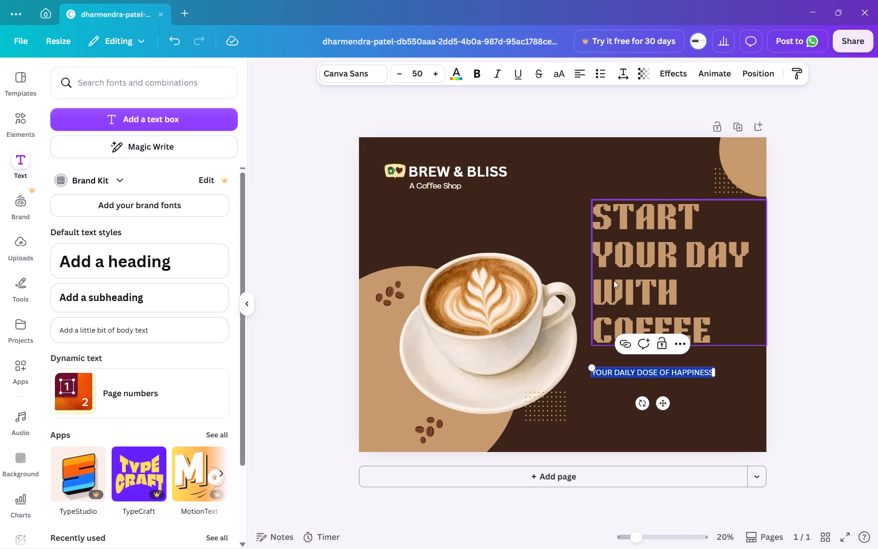
left_click(353, 74)
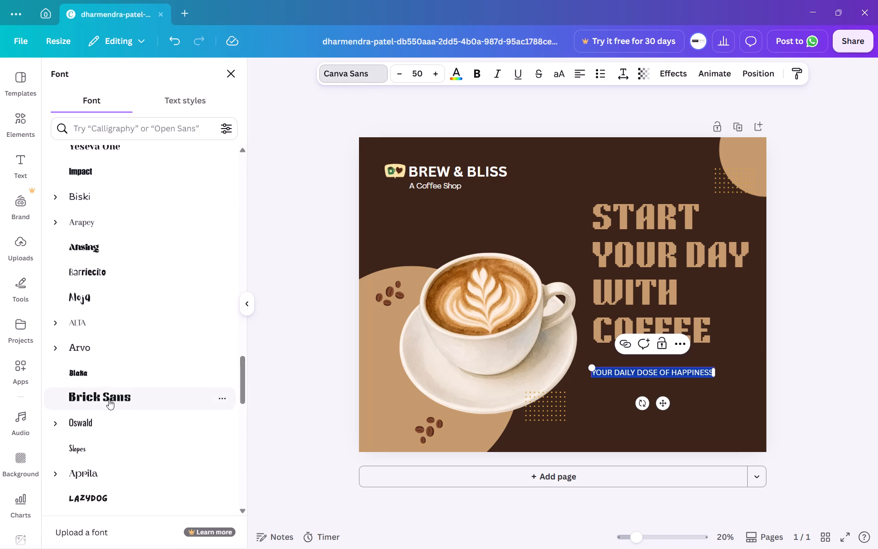
left_click(90, 371)
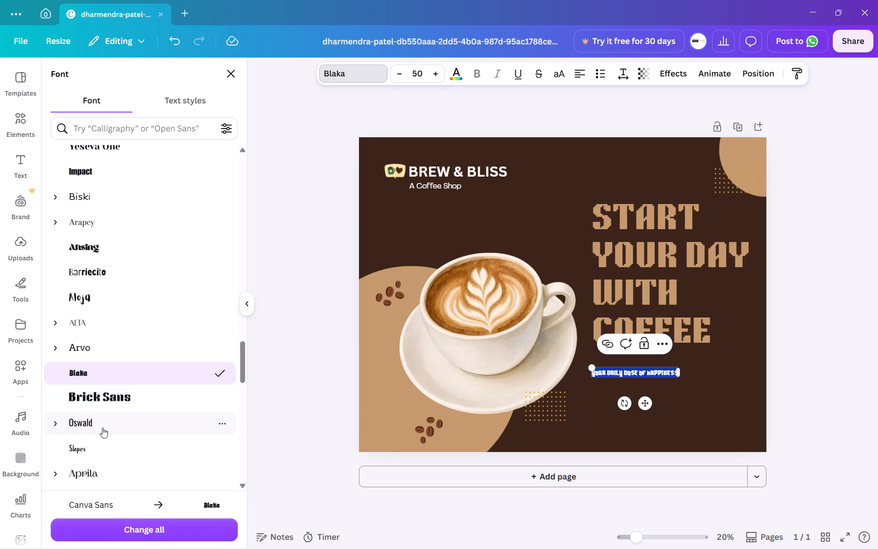
left_click(79, 449)
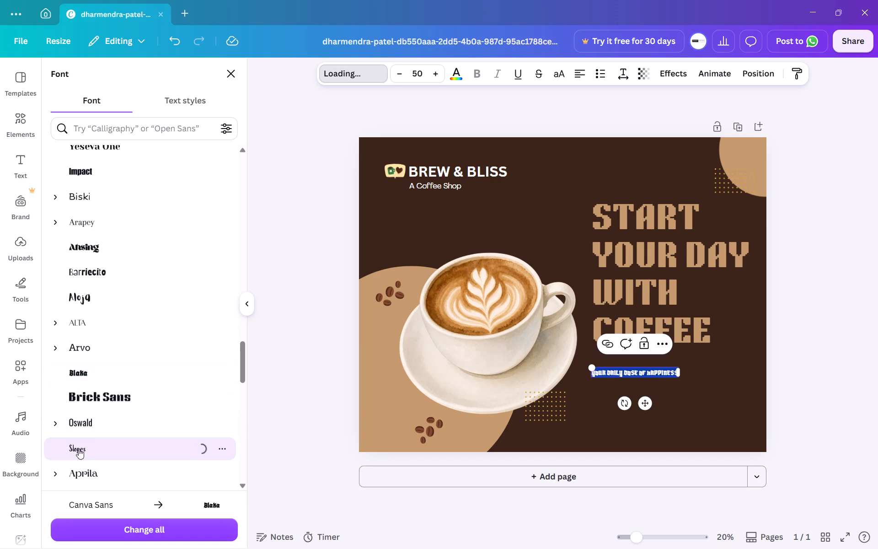
left_click(91, 416)
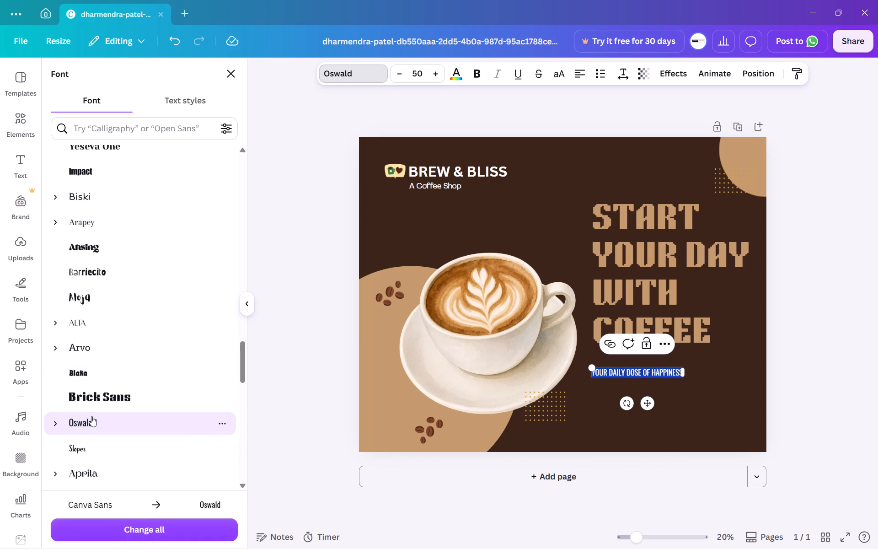
left_click(79, 447)
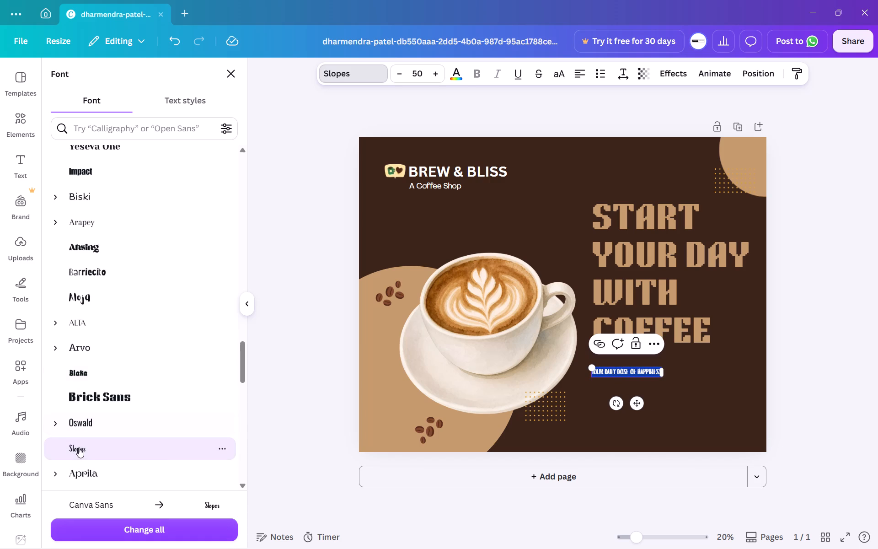
left_click(259, 421)
left_click(876, 382)
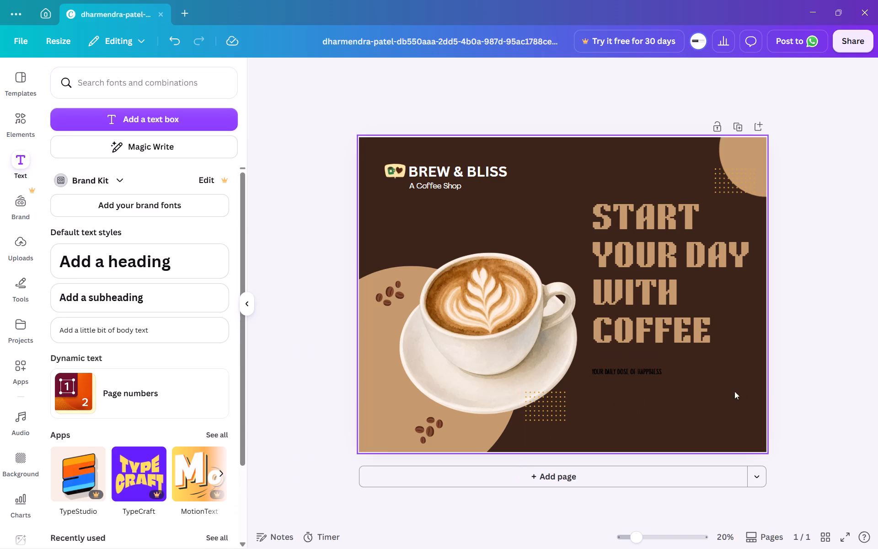
Colour the tagline text tan, #C49A6C, to match the headline.
double_click(652, 371)
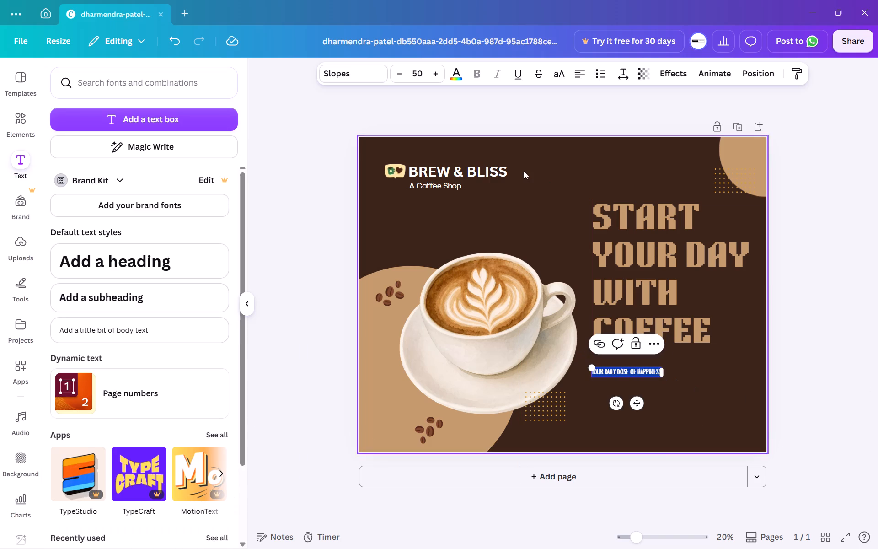
left_click(462, 73)
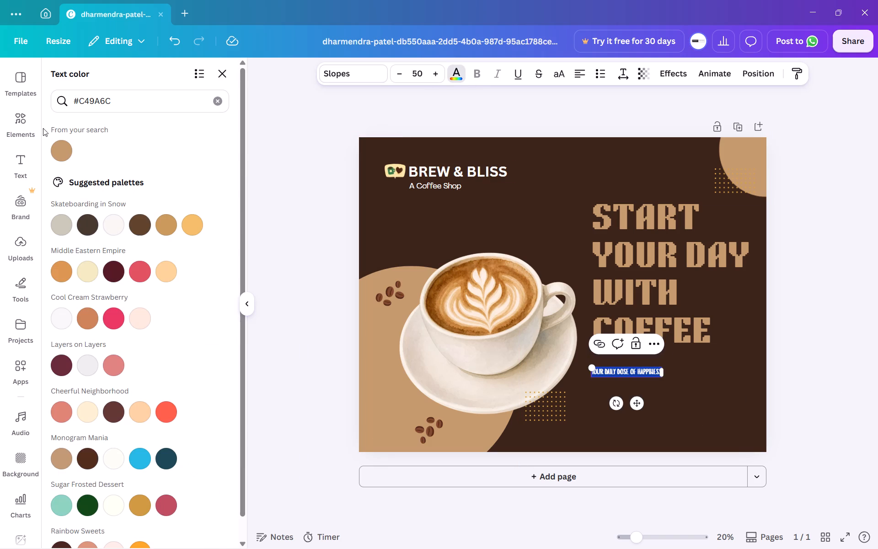
left_click(59, 154)
left_click(292, 269)
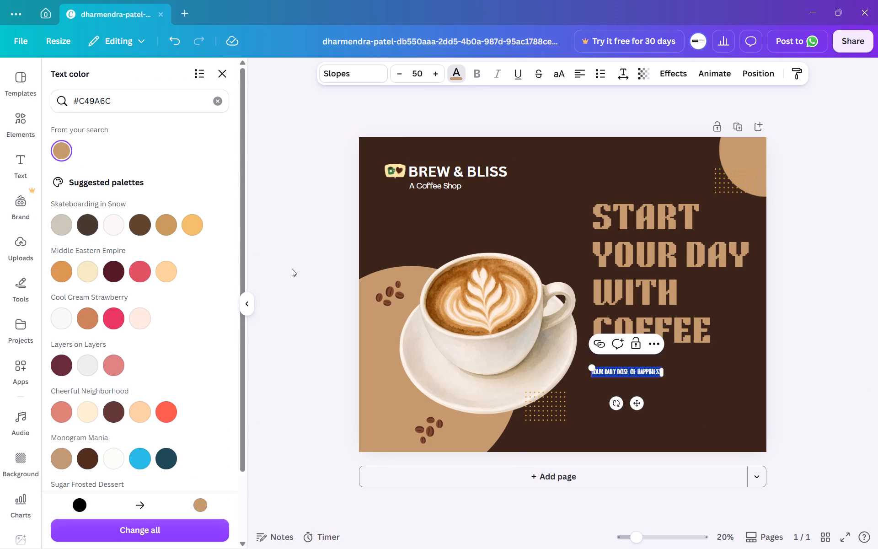
left_click(830, 377)
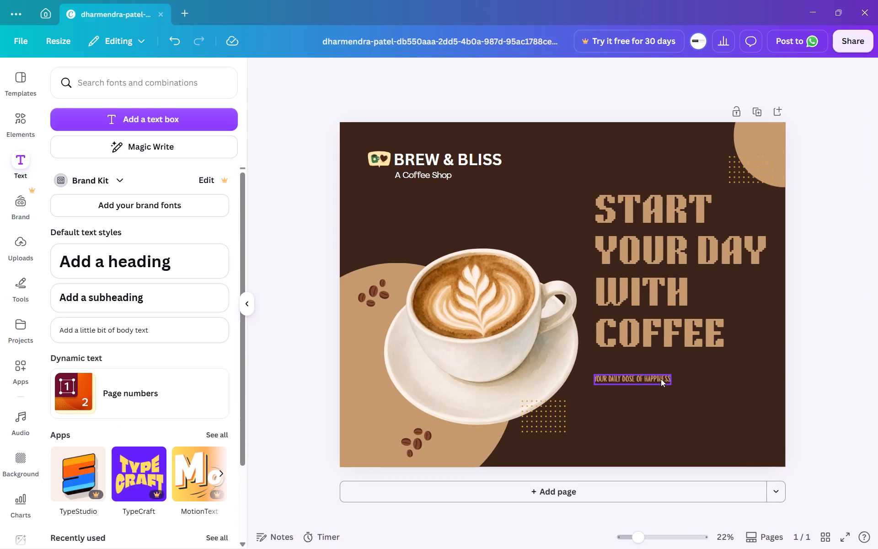
Shift the tagline slightly right and up beneath the COFFEE line.
left_click_drag(661, 379, 673, 377)
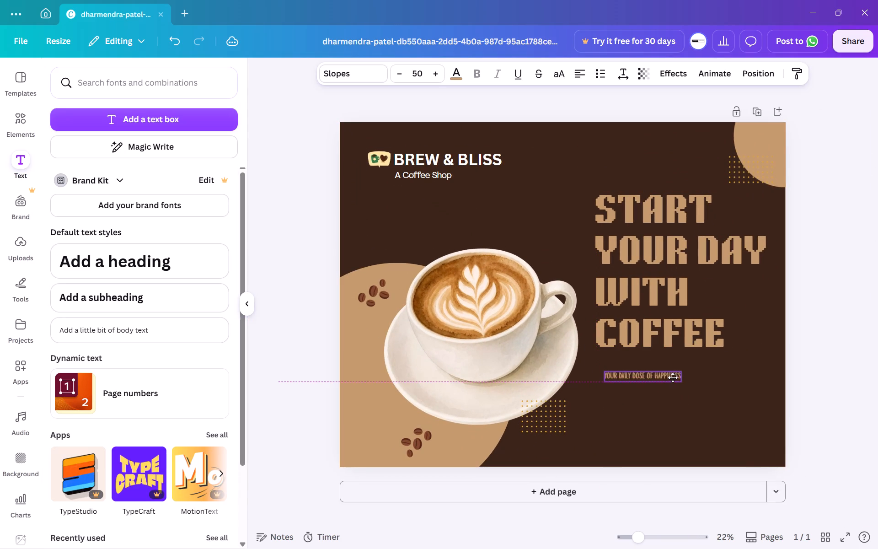
left_click_drag(673, 377, 681, 376)
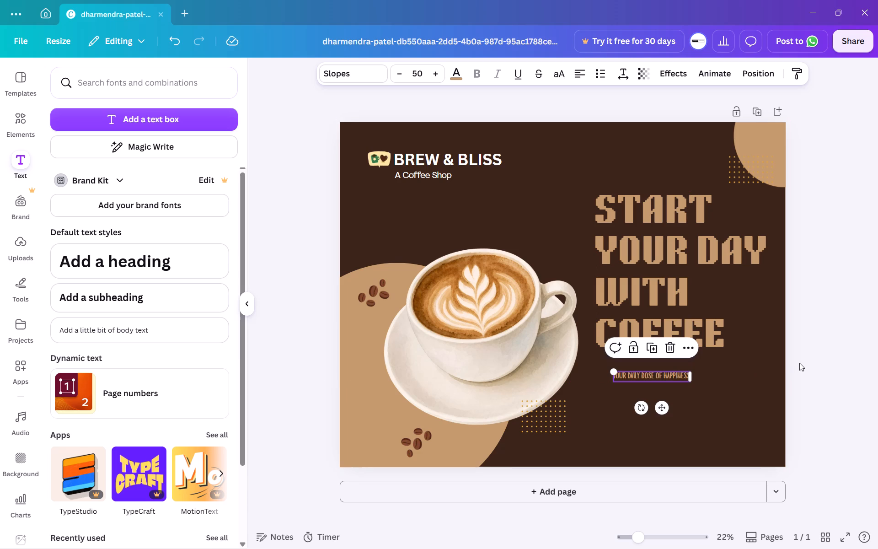
left_click(814, 360)
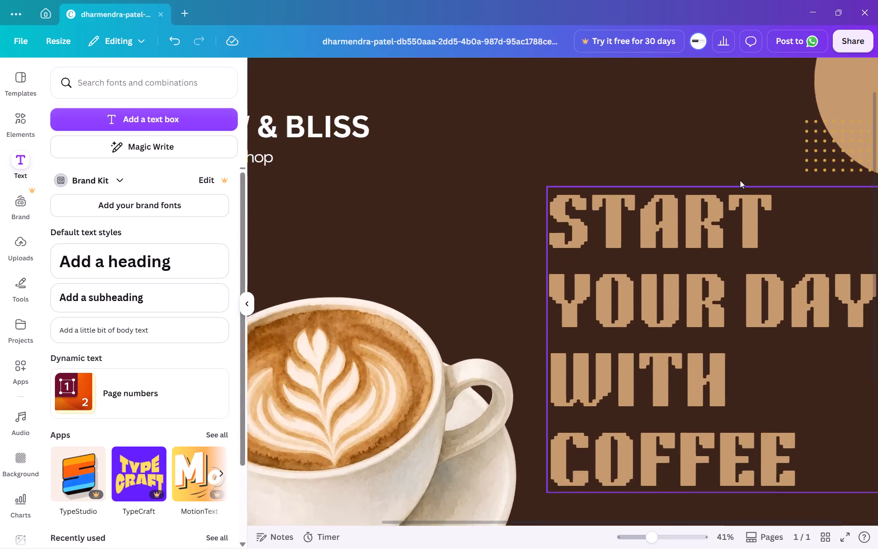
Duplicate the corner dot of the upper dotted pattern and place the copy in the empty area above START.
left_click_drag(808, 106, 817, 118)
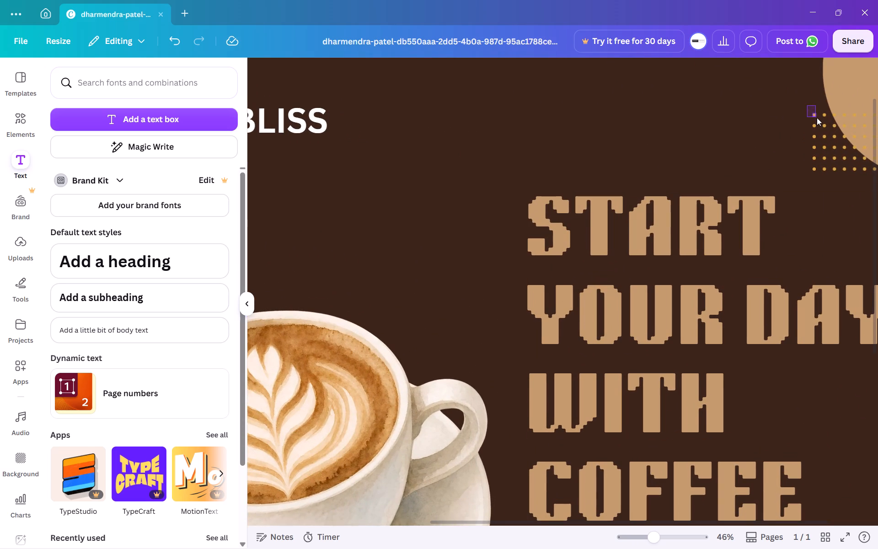
left_click_drag(817, 118, 817, 119)
key("ctrl+c")
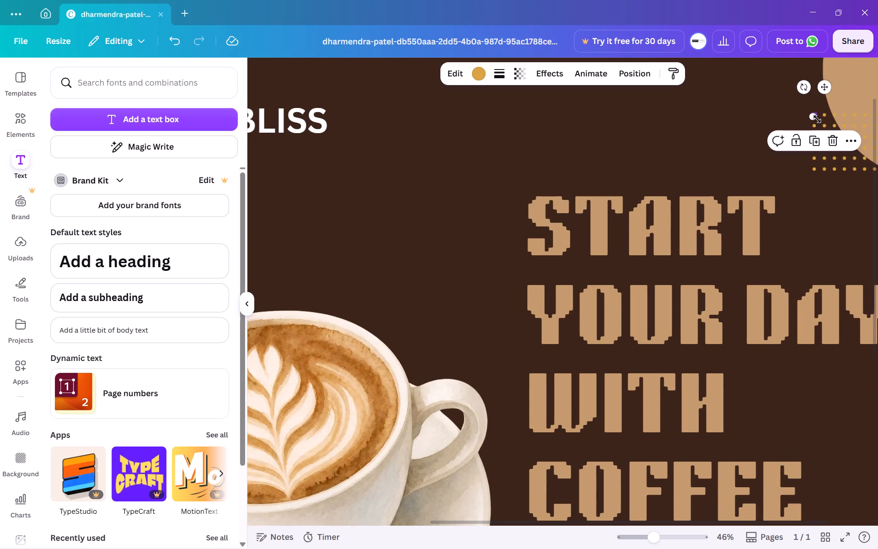
left_click(816, 141)
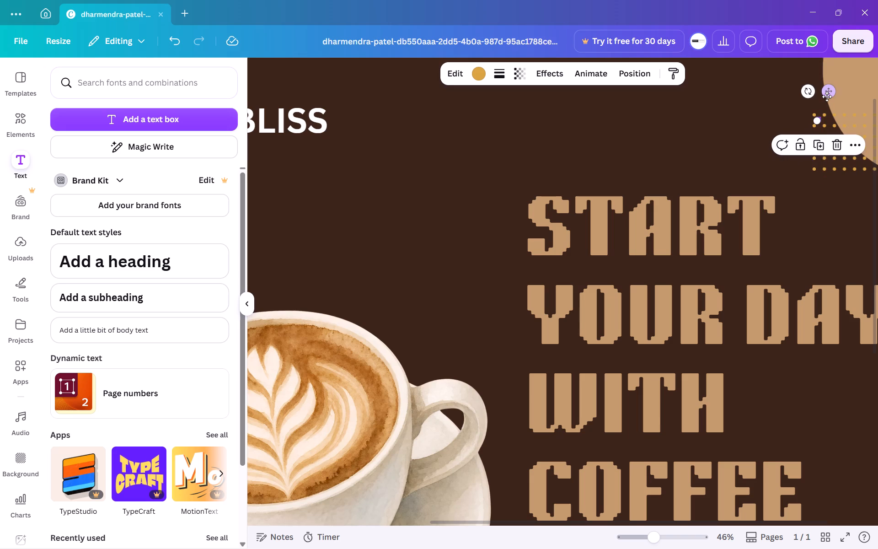
left_click_drag(827, 96, 632, 140)
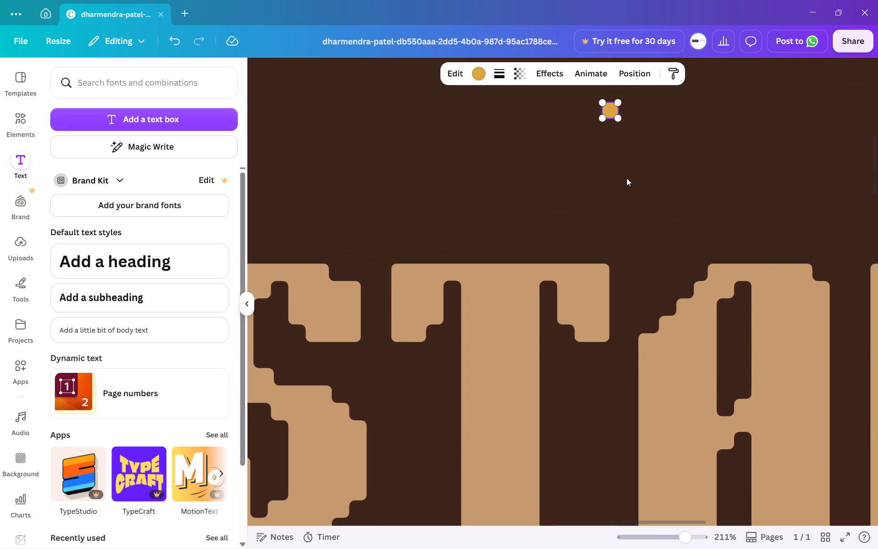
Enlarge the duplicated gold dot above START, keeping its round proportions.
scroll(612, 111, "up", 1)
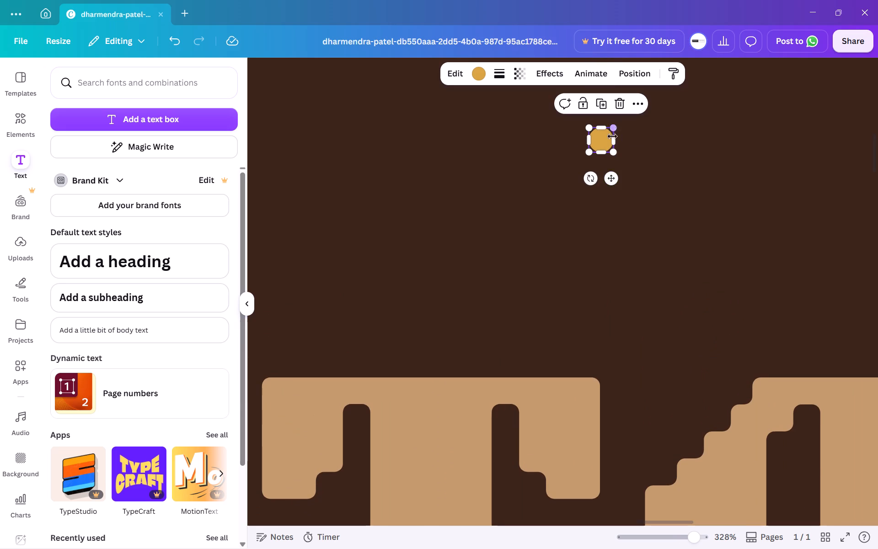
left_click_drag(616, 153, 662, 168)
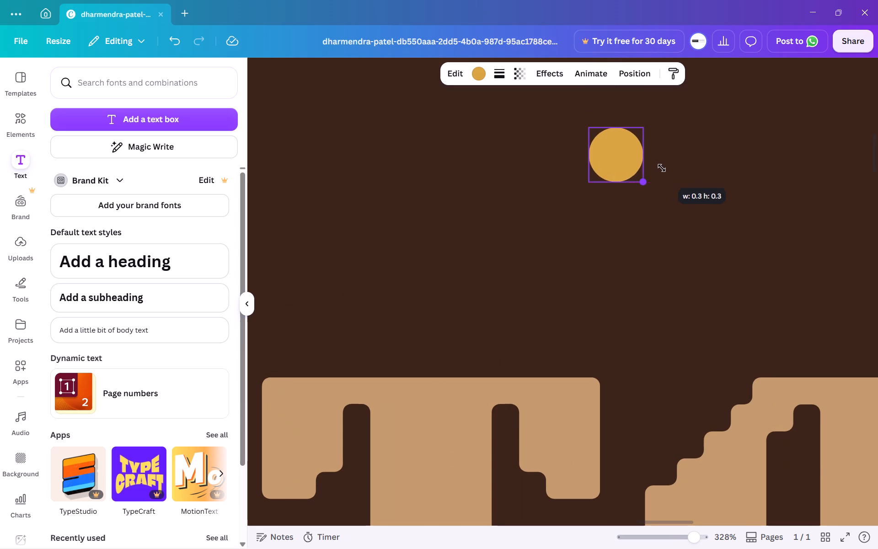
left_click_drag(662, 168, 702, 194)
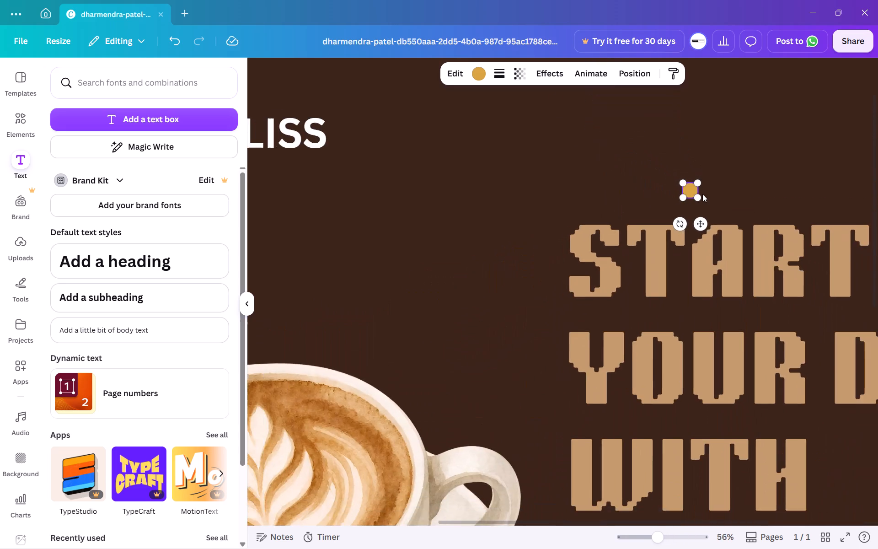
left_click(724, 173)
scroll(724, 173, "down", 1)
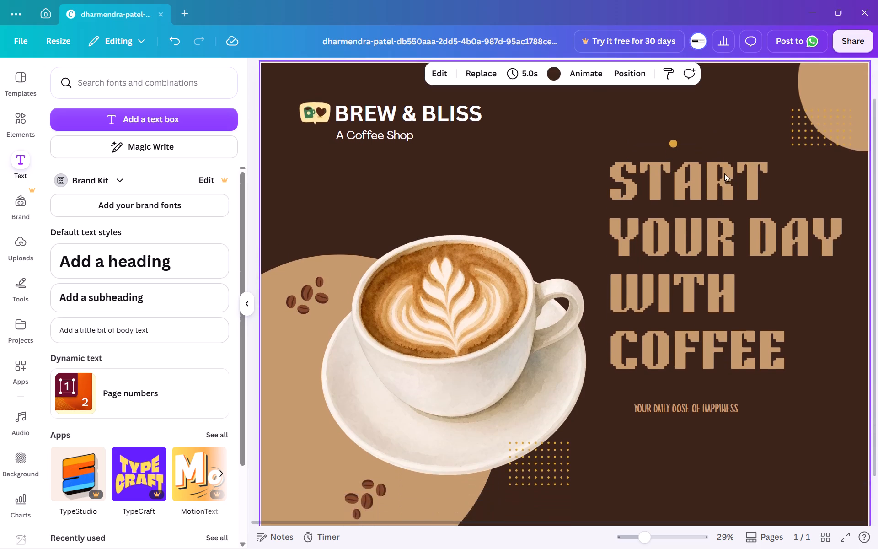
scroll(724, 173, "down", 1)
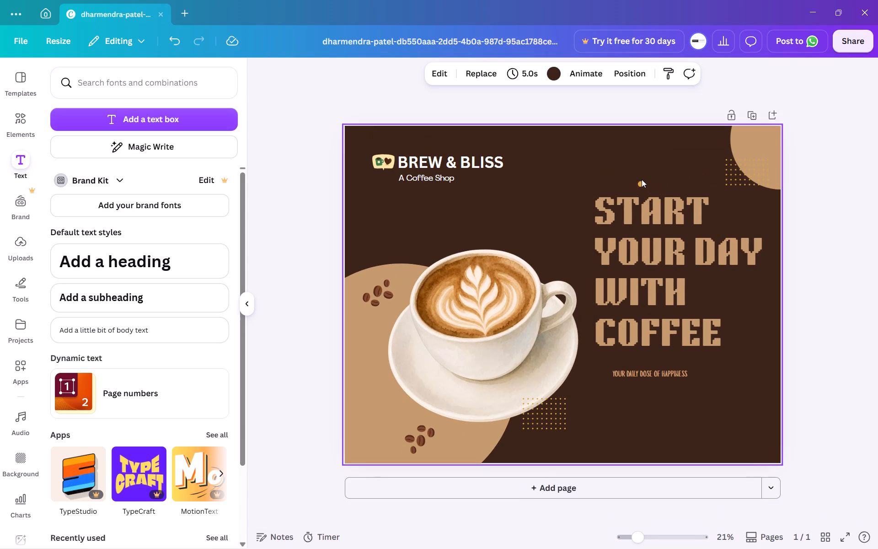
Move the enlarged dot down beside the start of the tagline, aligned with the headline's left edge and vertically centred on the tagline.
left_click(642, 179)
left_click(637, 188)
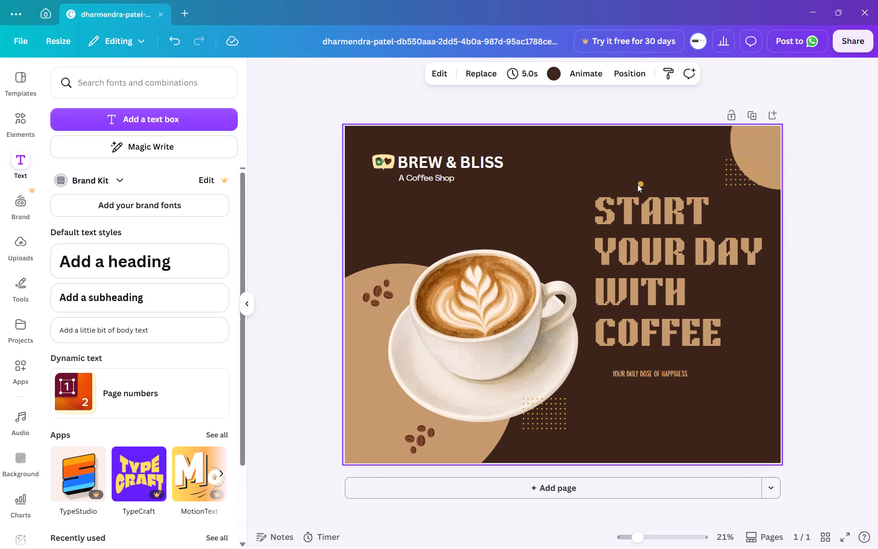
left_click(637, 184)
left_click(641, 184)
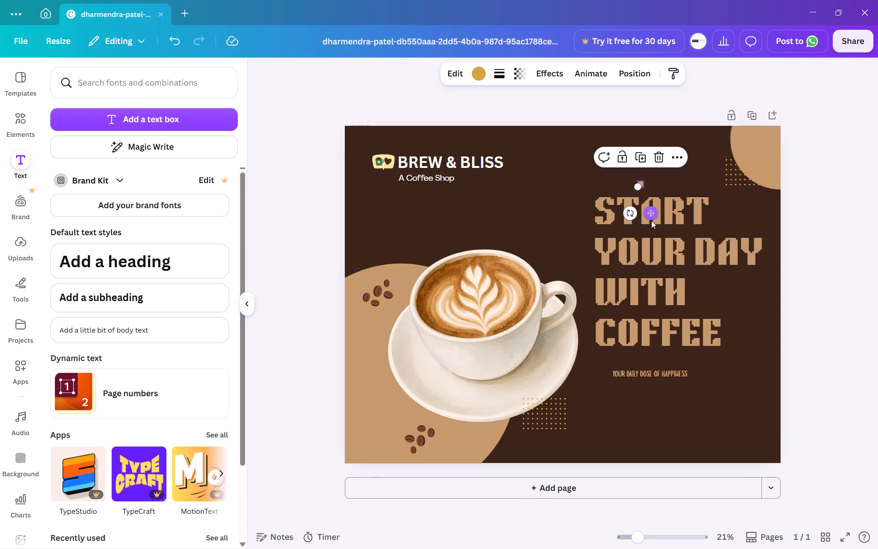
left_click_drag(651, 215, 609, 397)
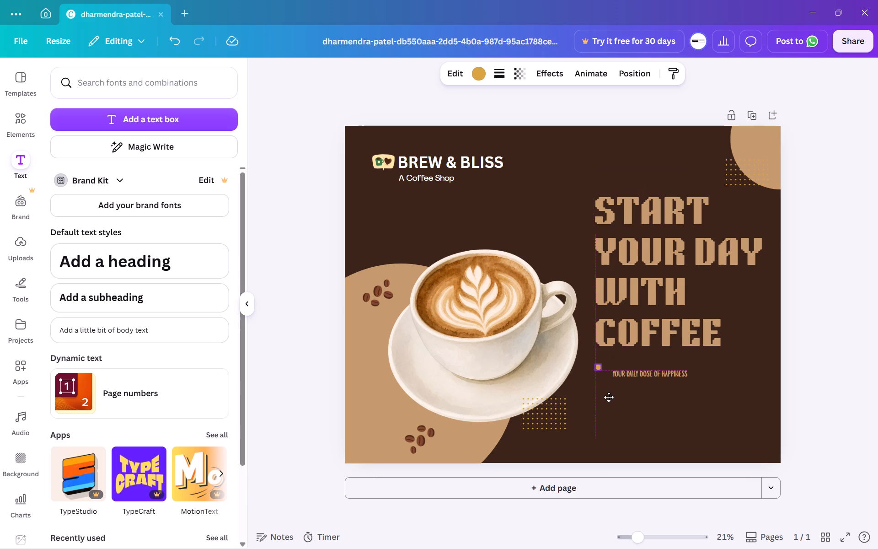
left_click_drag(609, 397, 613, 406)
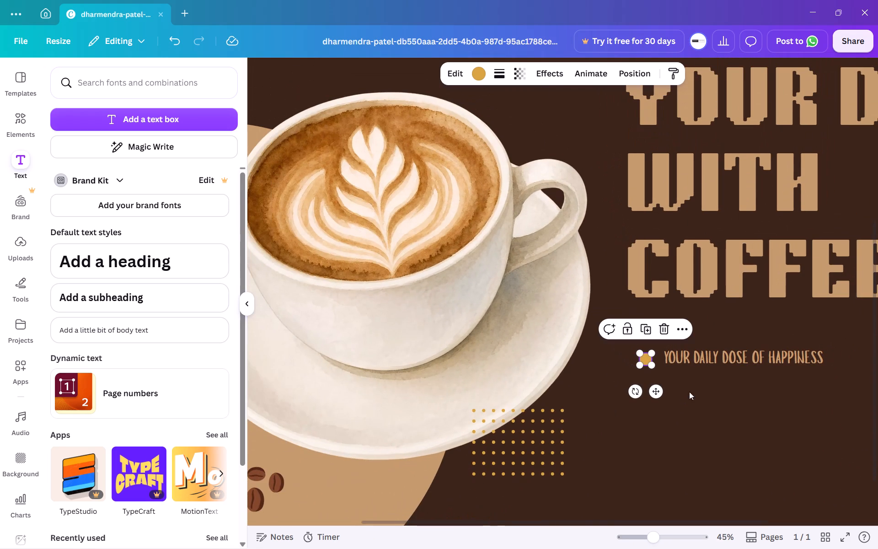
left_click(707, 394)
scroll(707, 394, "up", 1)
left_click(570, 390)
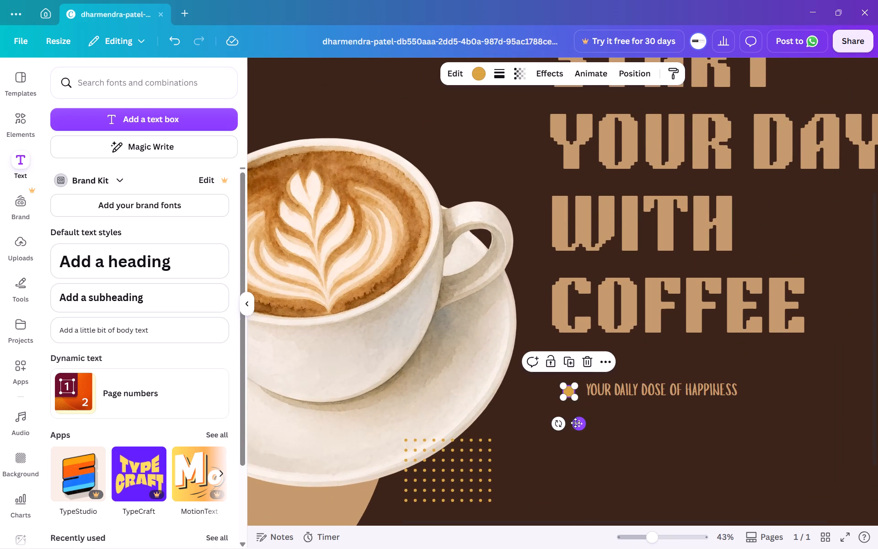
left_click_drag(575, 424, 568, 420)
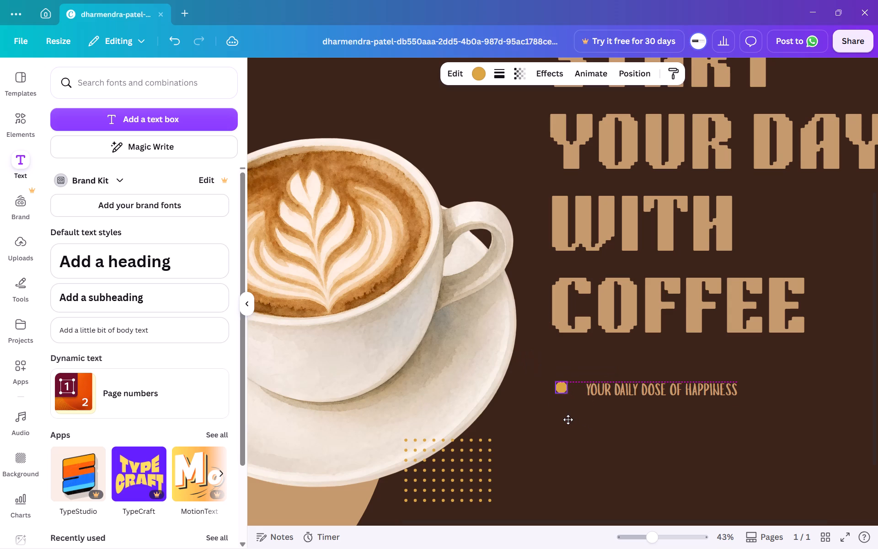
left_click_drag(568, 420, 565, 424)
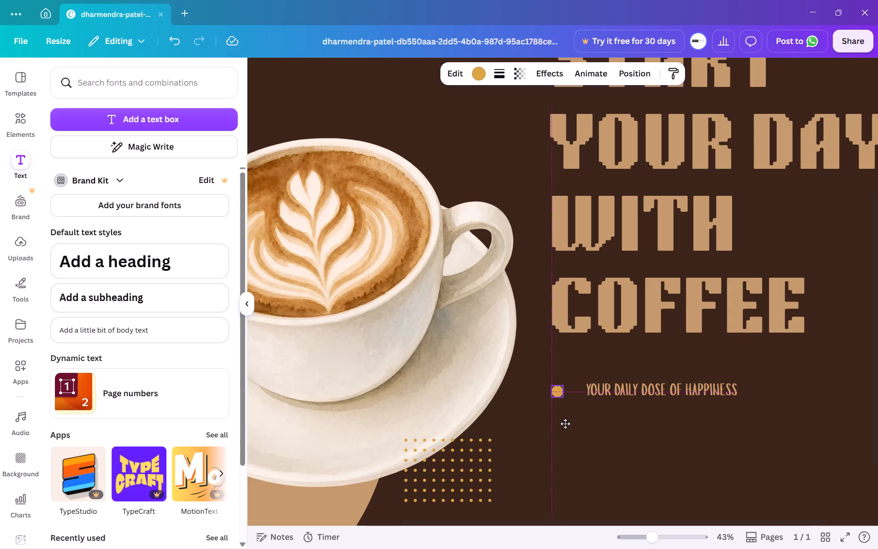
left_click(660, 425)
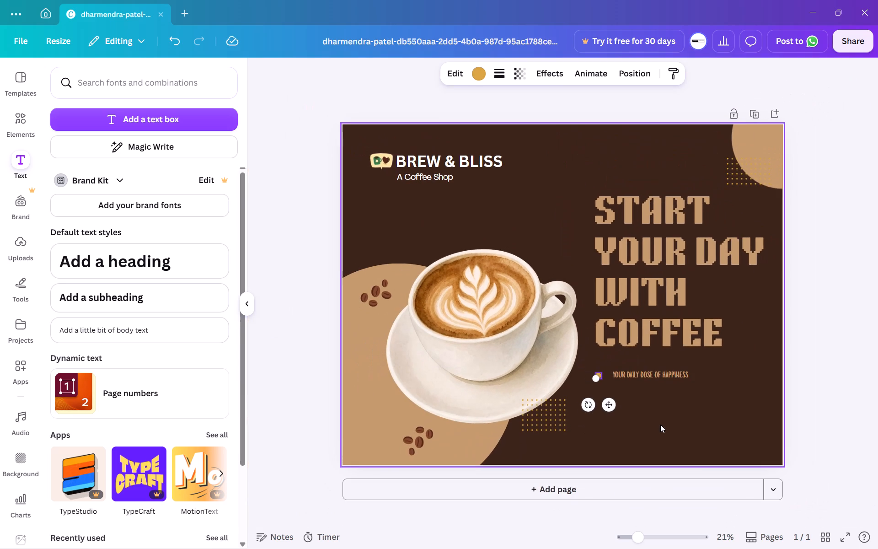
Move the tagline left so it sits close to the gold dot and is vertically centred on it.
left_click(666, 375)
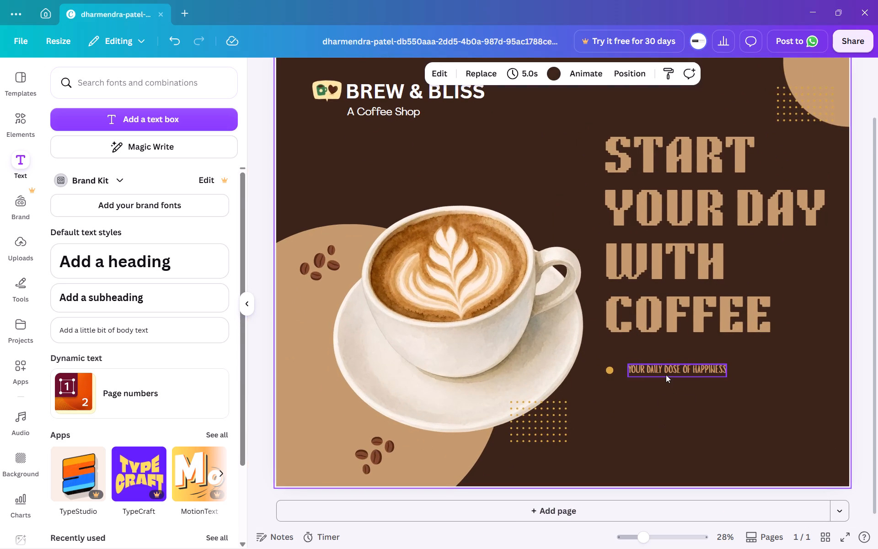
left_click_drag(686, 399, 680, 404)
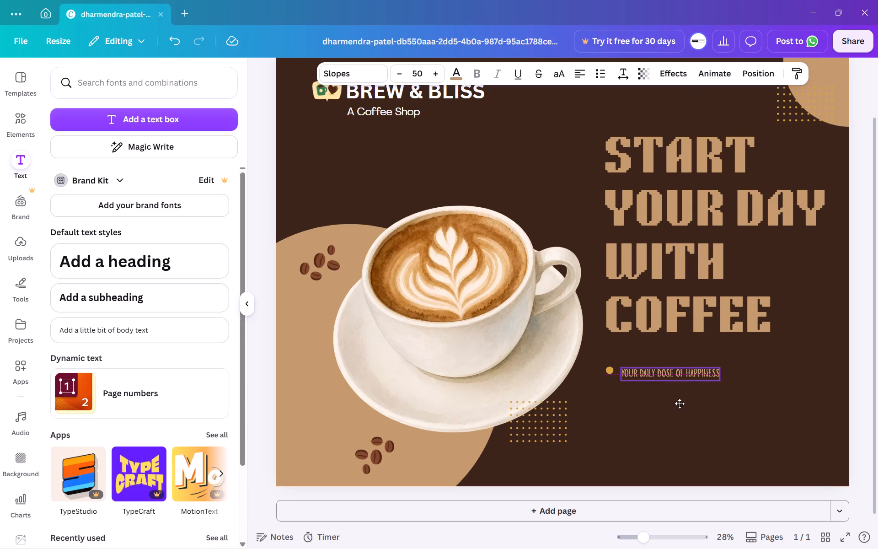
left_click_drag(680, 404, 676, 401)
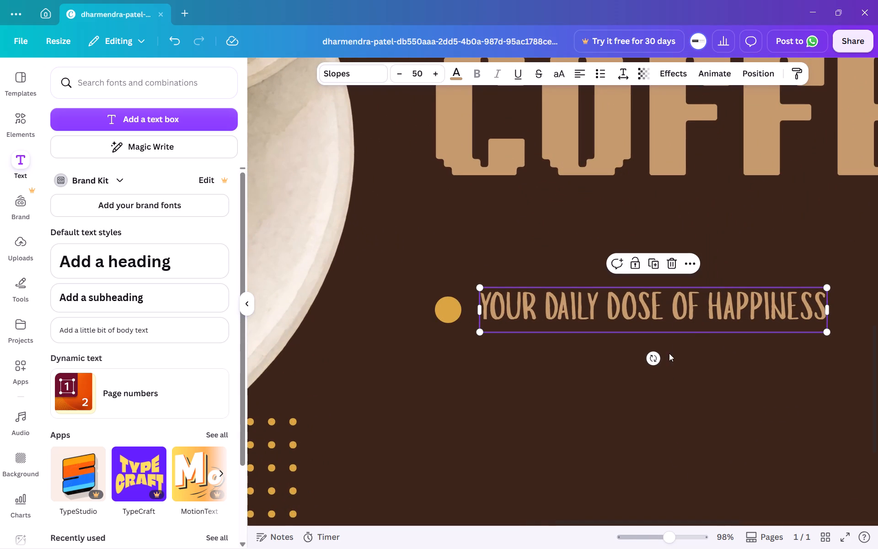
left_click(699, 318)
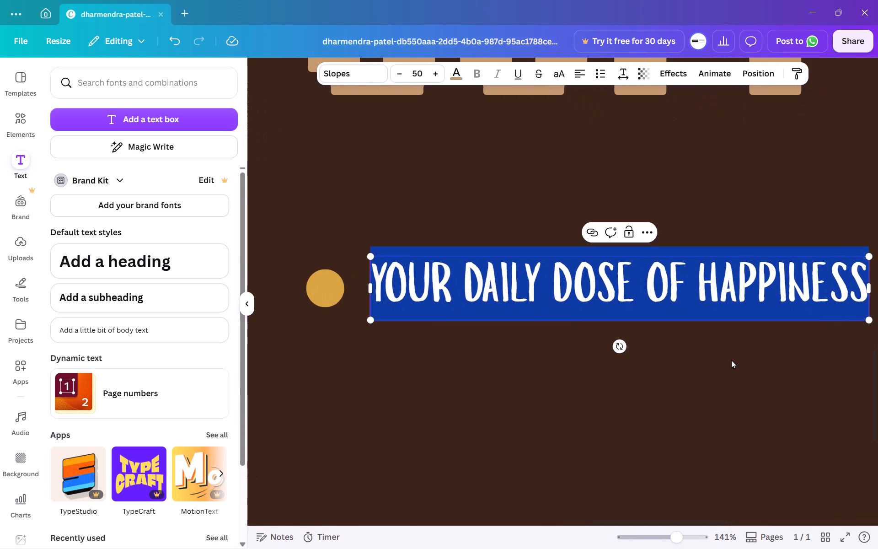
left_click(731, 360)
left_click_drag(796, 352, 579, 326)
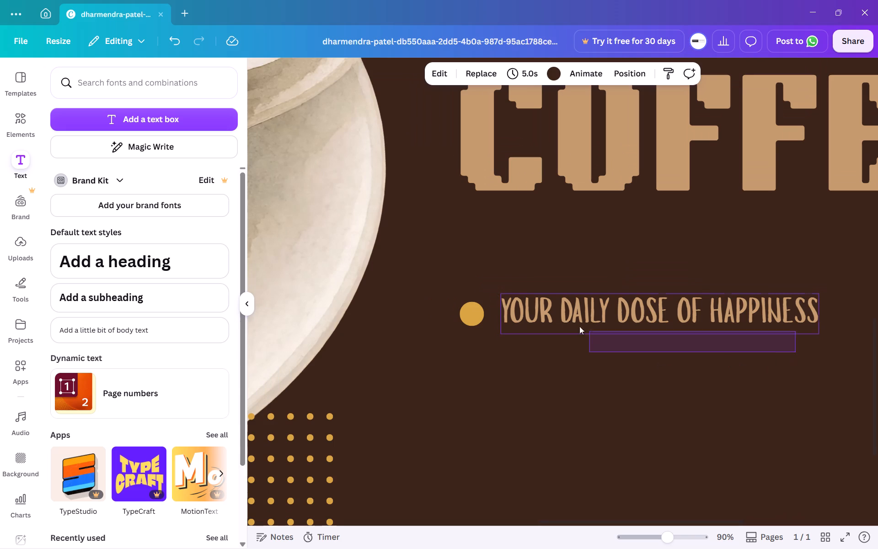
left_click_drag(579, 326, 535, 299)
left_click(663, 316)
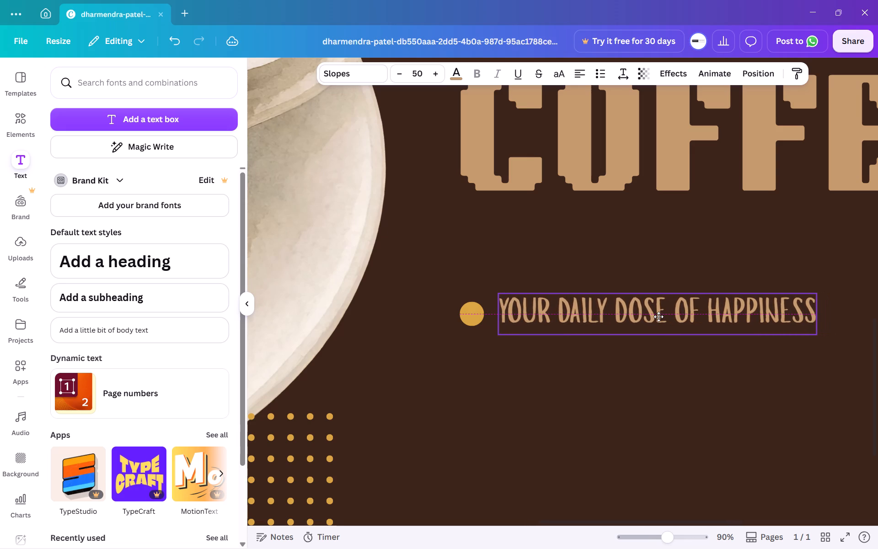
left_click(671, 377)
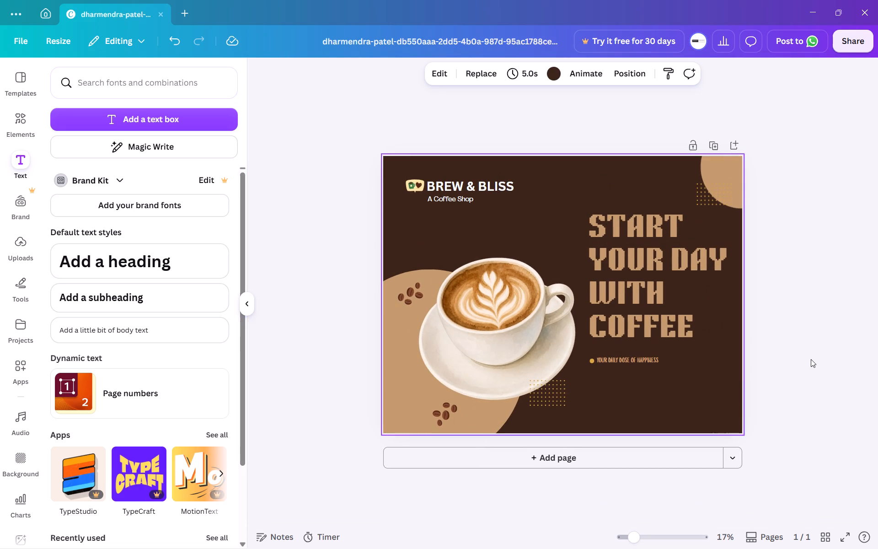
Hide the side panel and compare the post with the reference design and required text in the ChatGPT brief in Chrome.
left_click(814, 361)
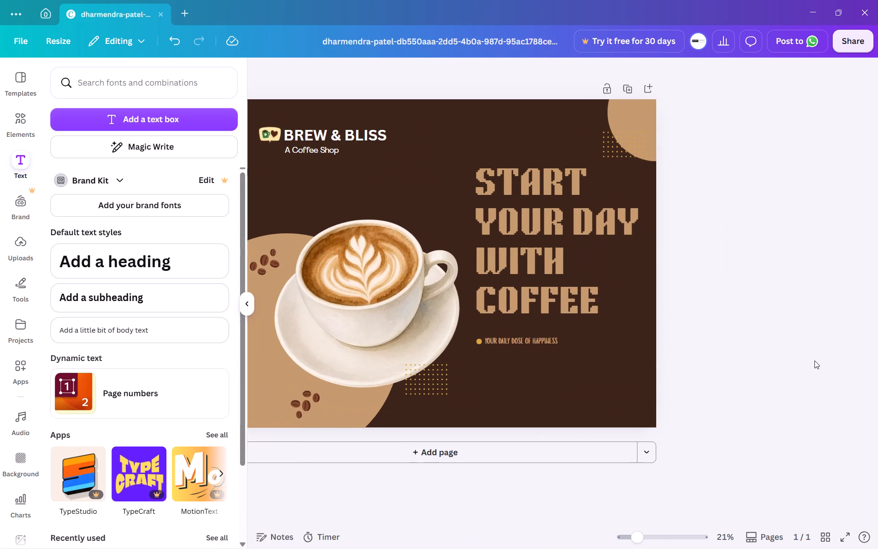
scroll(739, 386, "right", 3)
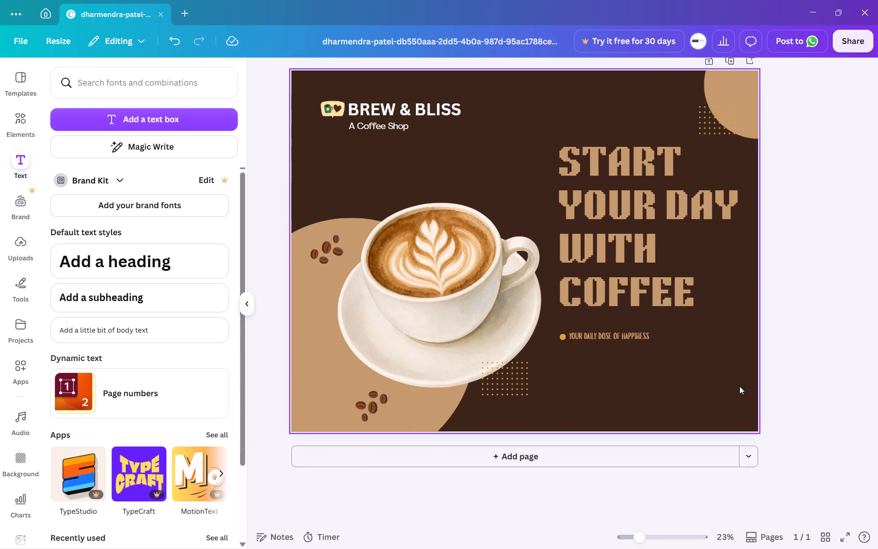
left_click(248, 303)
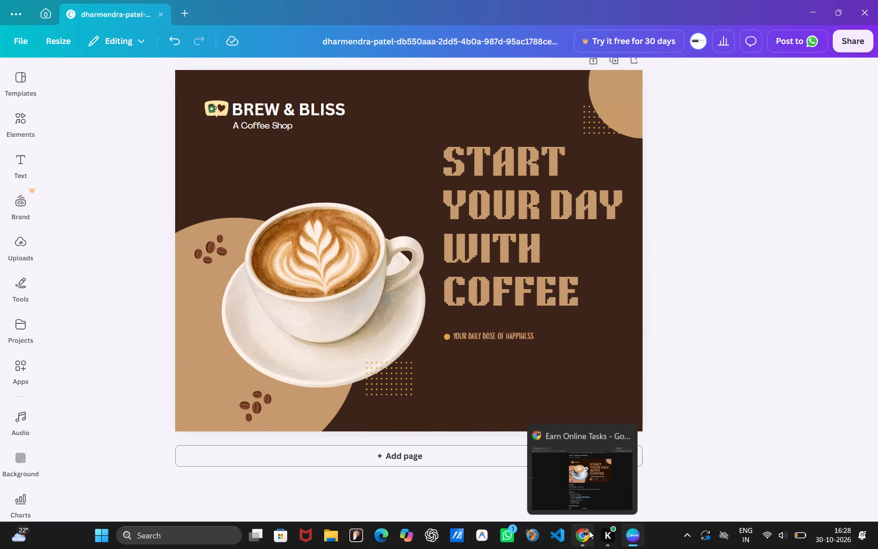
left_click(584, 493)
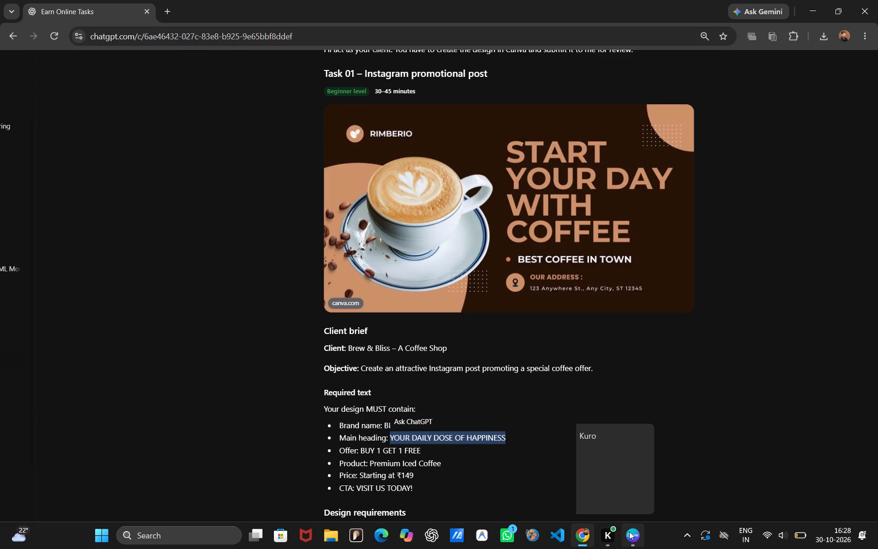
left_click(629, 532)
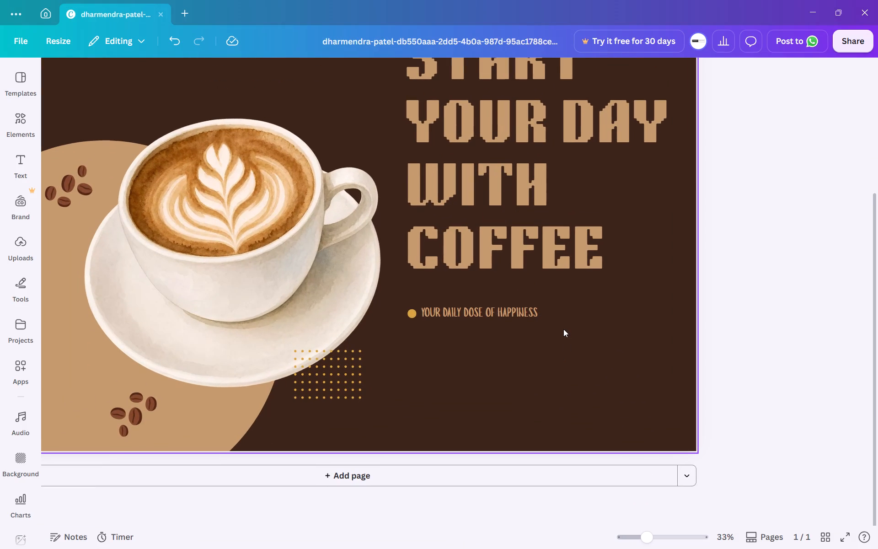
Set the text colour of the YOUR DAILY DOSE OF HAPPINESS tagline to white.
left_click_drag(562, 329, 420, 305)
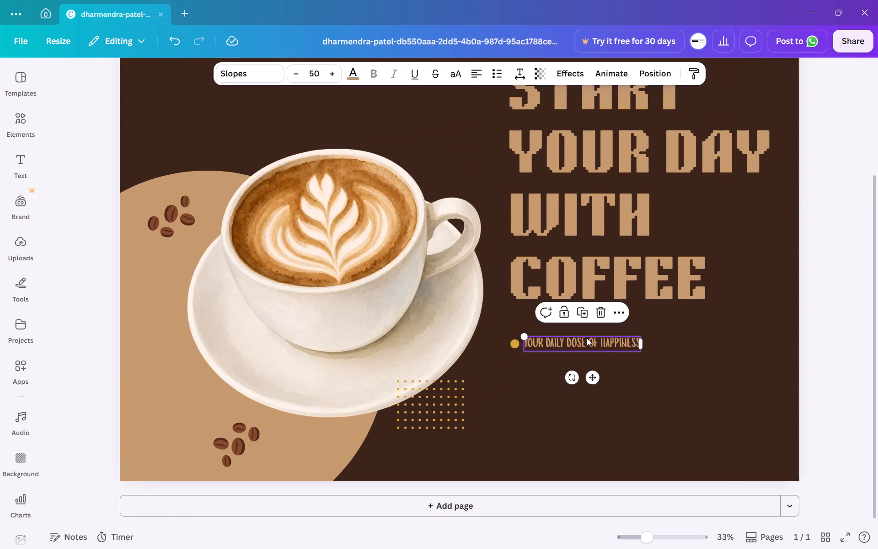
left_click(655, 382)
left_click_drag(655, 382, 535, 330)
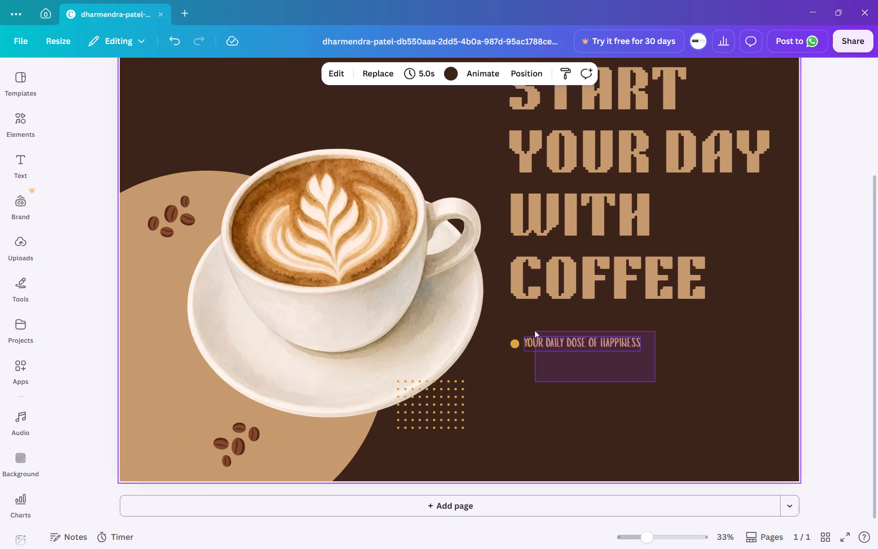
left_click_drag(535, 330, 534, 330)
left_click(353, 74)
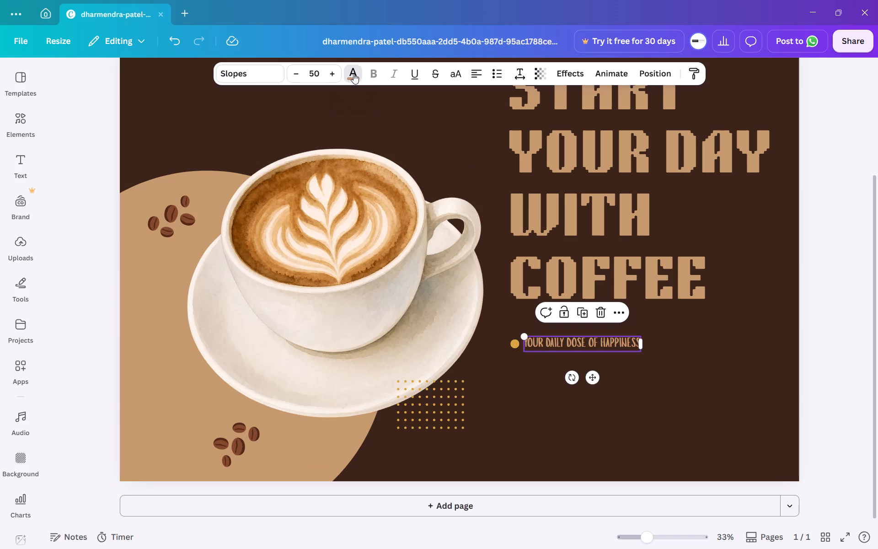
left_click(213, 139)
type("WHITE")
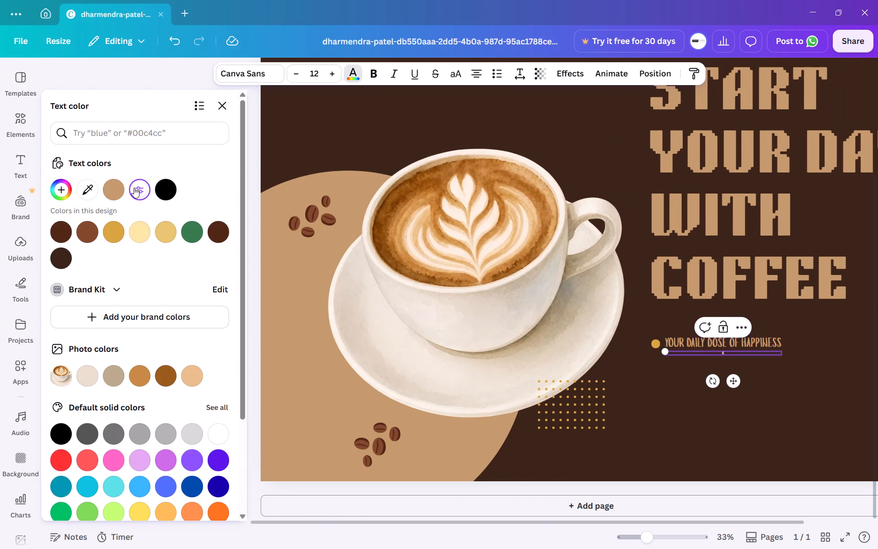
Open the white text colour of the small text box beneath the tagline.
left_click(134, 188)
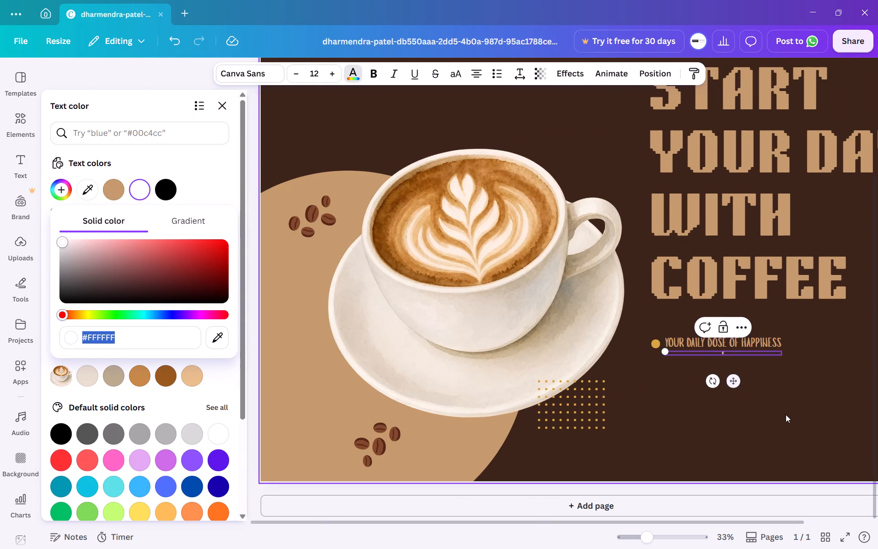
left_click(786, 414)
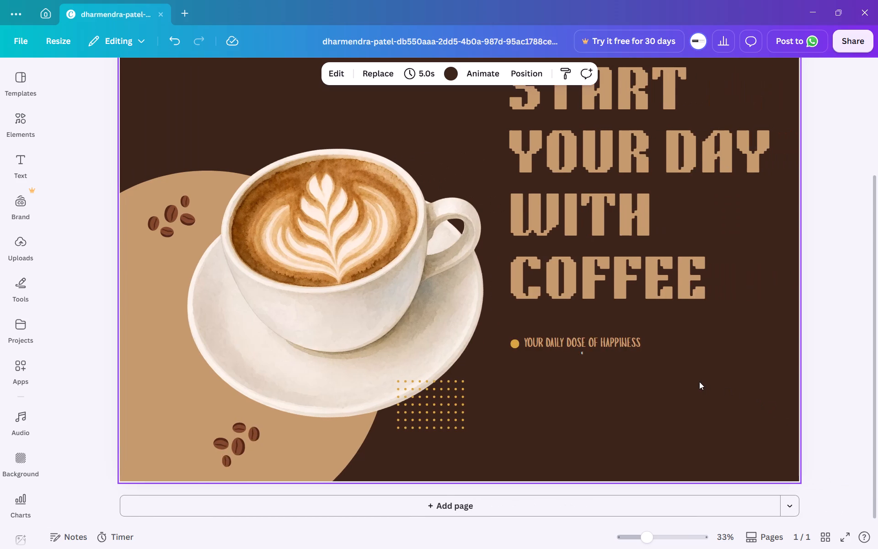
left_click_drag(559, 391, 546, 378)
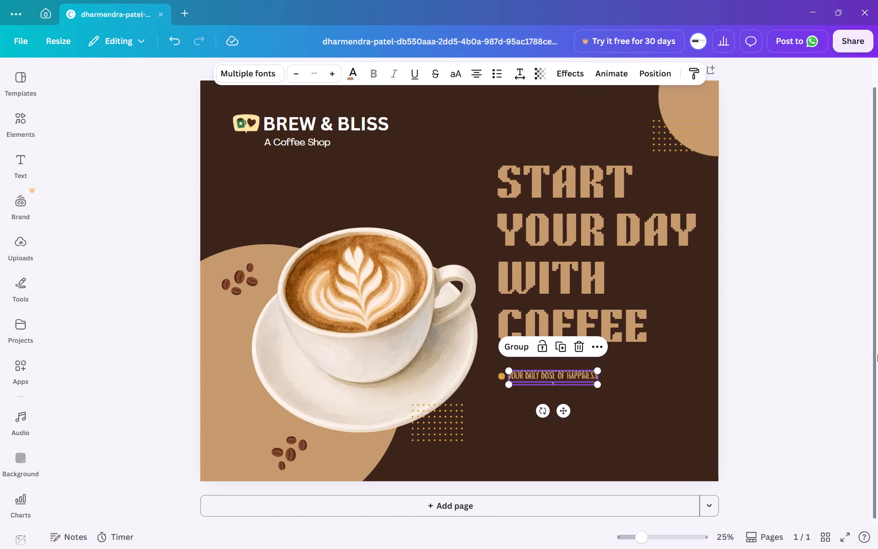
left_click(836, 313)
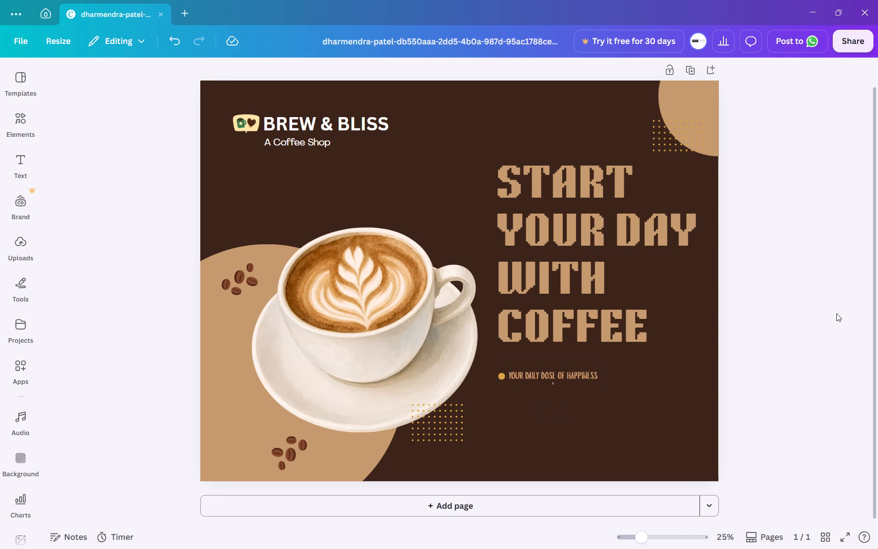
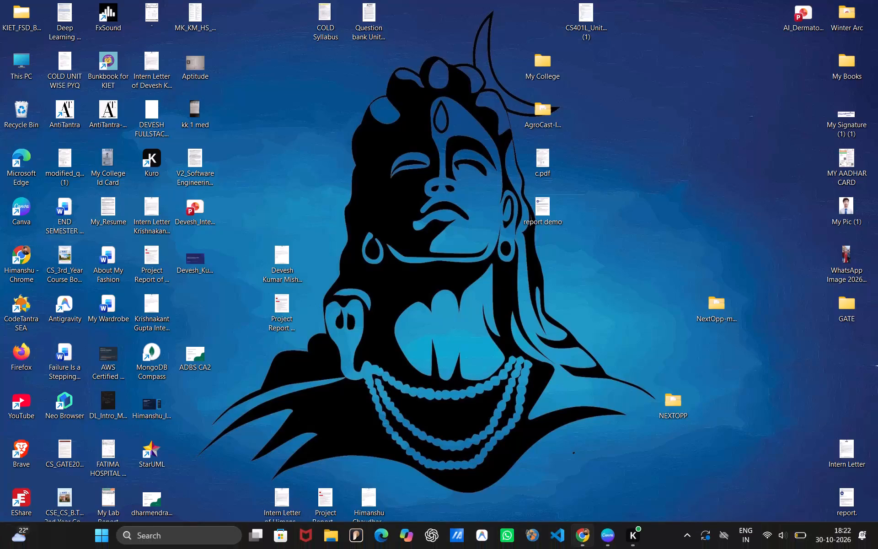
Switch back to the Canva poster and delete the tiny text box beneath the tagline.
left_click(577, 548)
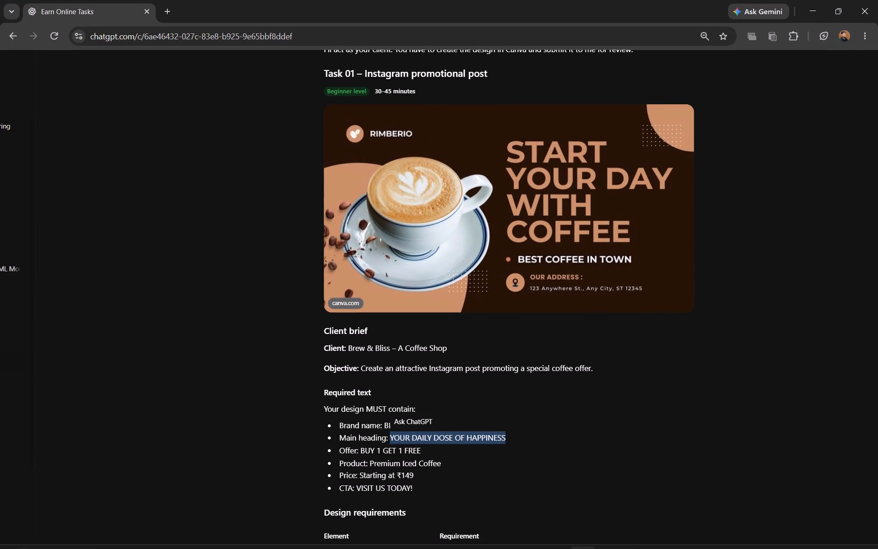
left_click(612, 548)
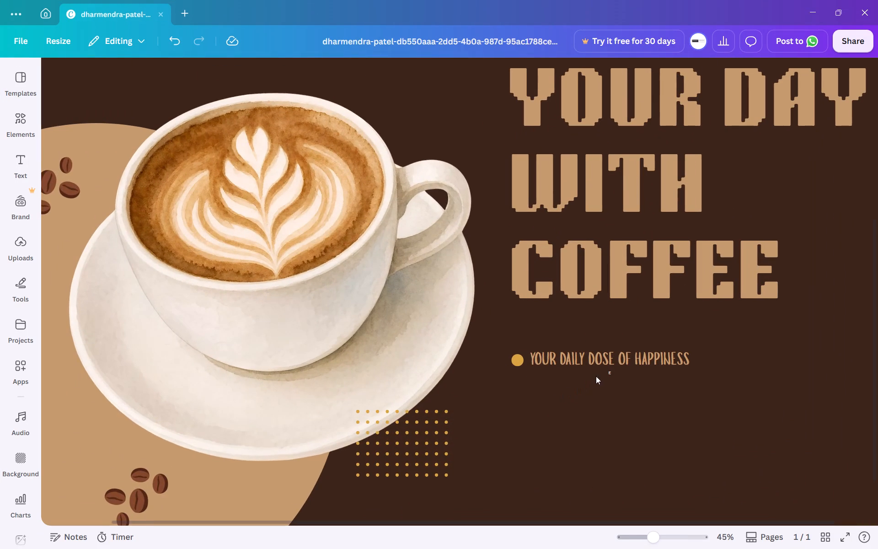
left_click(611, 372)
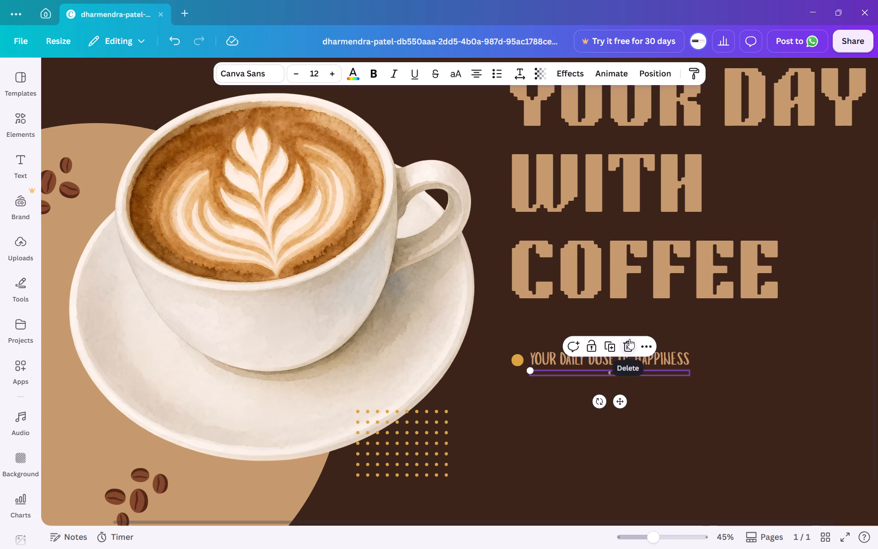
left_click(629, 339)
Nudge the tagline so it is vertically centred on the gold dot beside it.
left_click(635, 353)
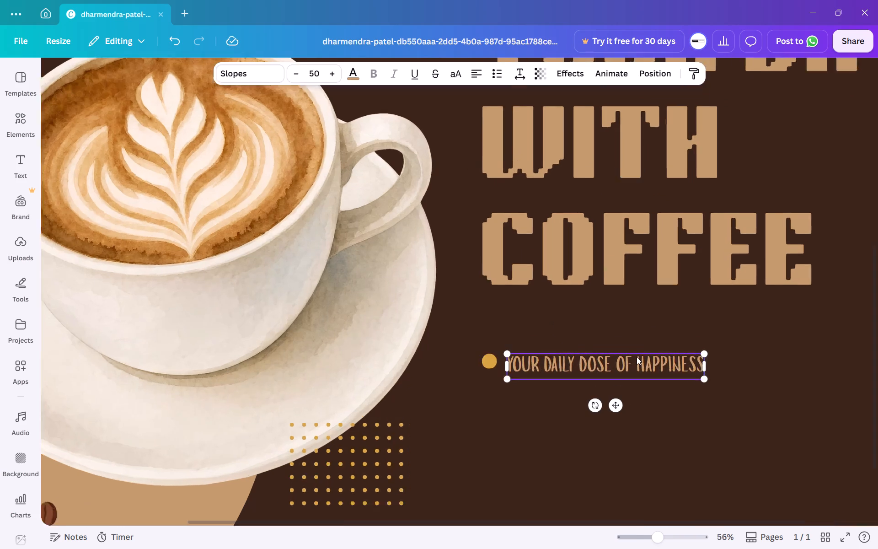
scroll(637, 357, "up", 1)
left_click_drag(606, 381, 598, 371)
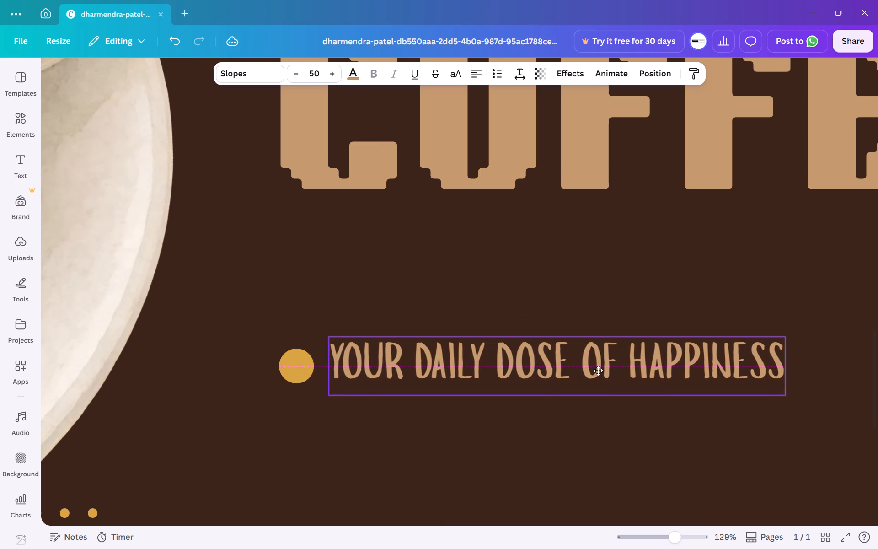
left_click_drag(598, 371, 598, 371)
left_click(666, 452)
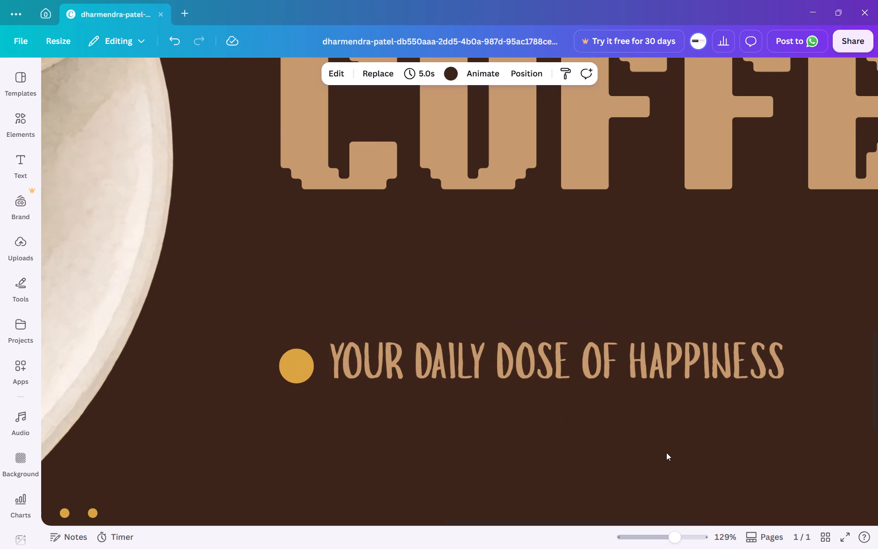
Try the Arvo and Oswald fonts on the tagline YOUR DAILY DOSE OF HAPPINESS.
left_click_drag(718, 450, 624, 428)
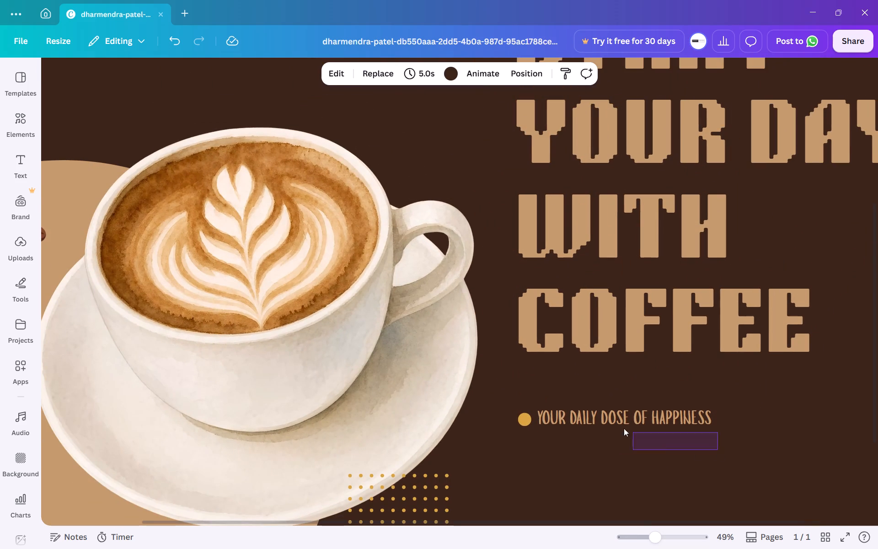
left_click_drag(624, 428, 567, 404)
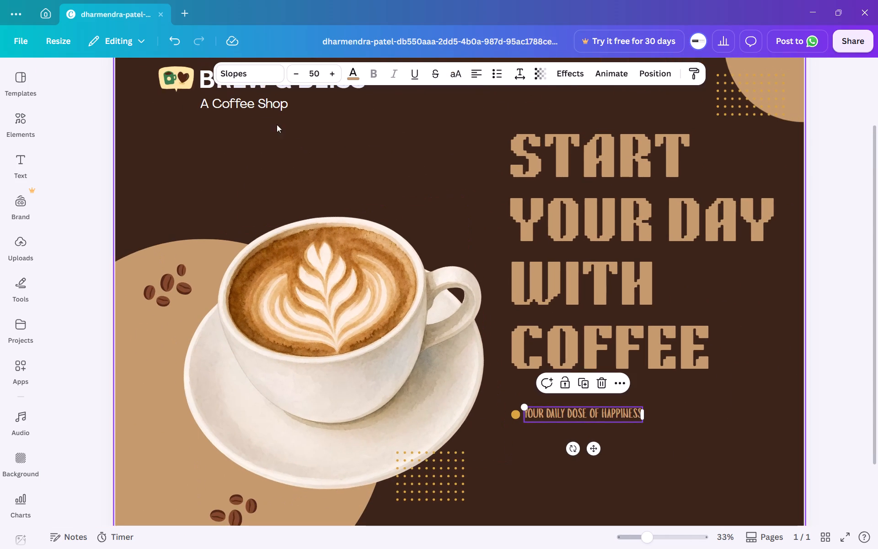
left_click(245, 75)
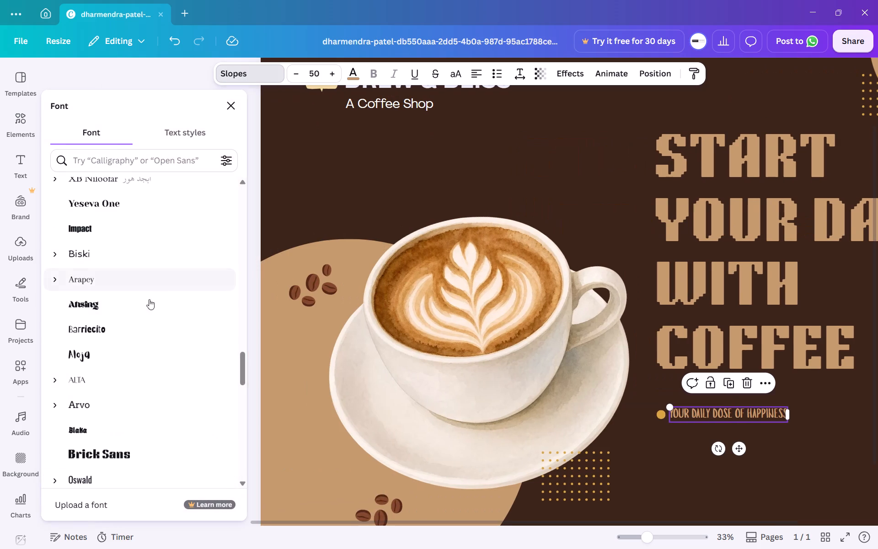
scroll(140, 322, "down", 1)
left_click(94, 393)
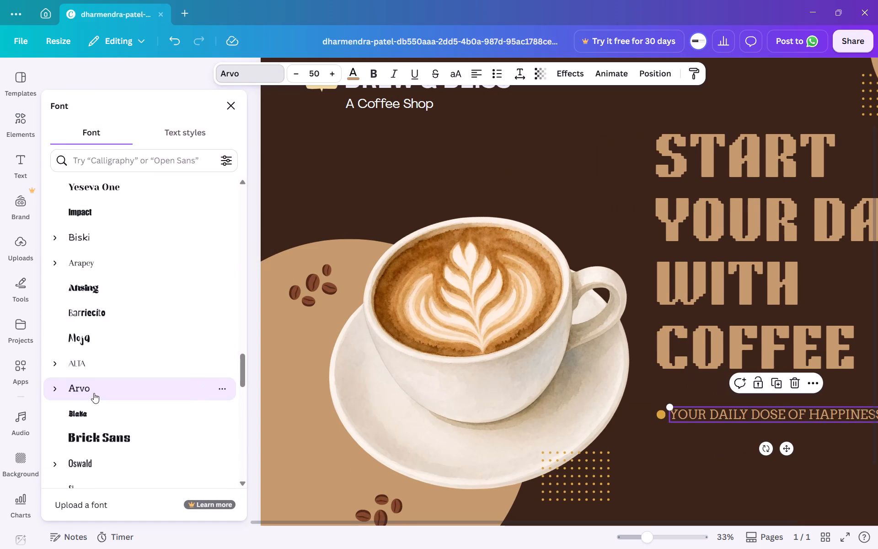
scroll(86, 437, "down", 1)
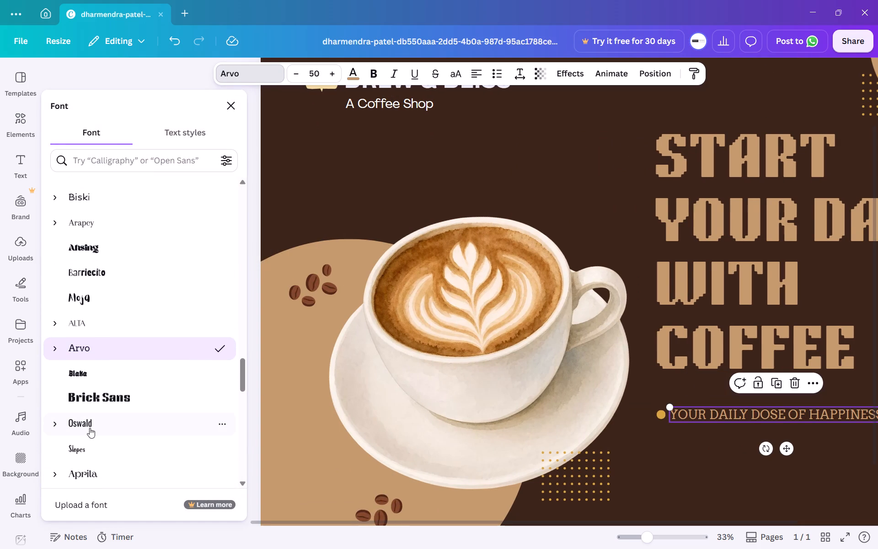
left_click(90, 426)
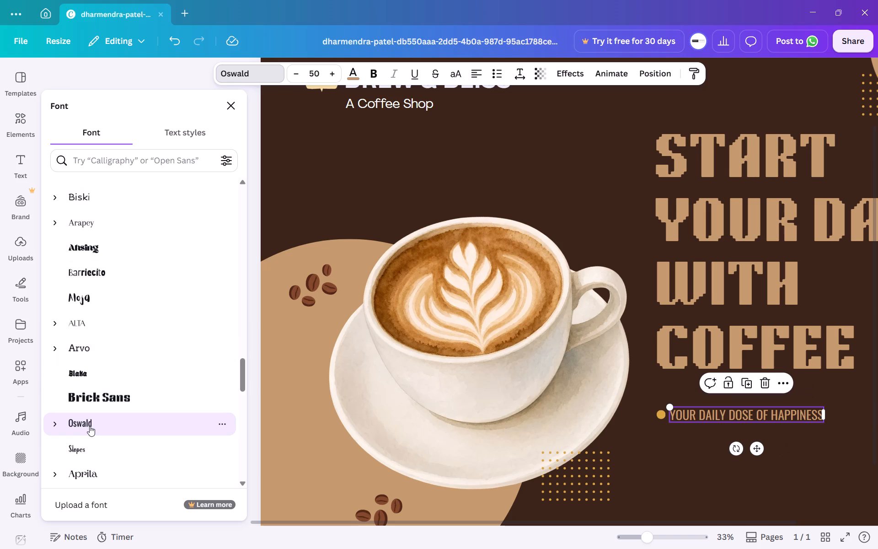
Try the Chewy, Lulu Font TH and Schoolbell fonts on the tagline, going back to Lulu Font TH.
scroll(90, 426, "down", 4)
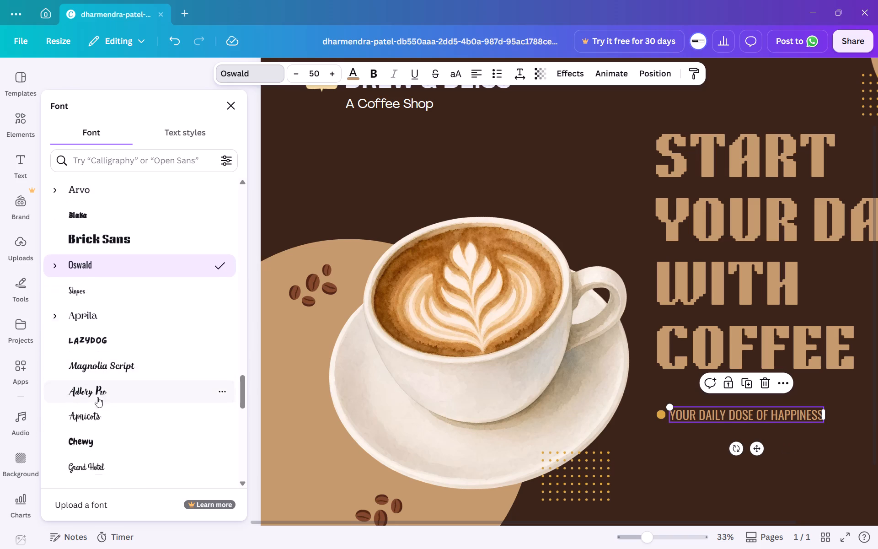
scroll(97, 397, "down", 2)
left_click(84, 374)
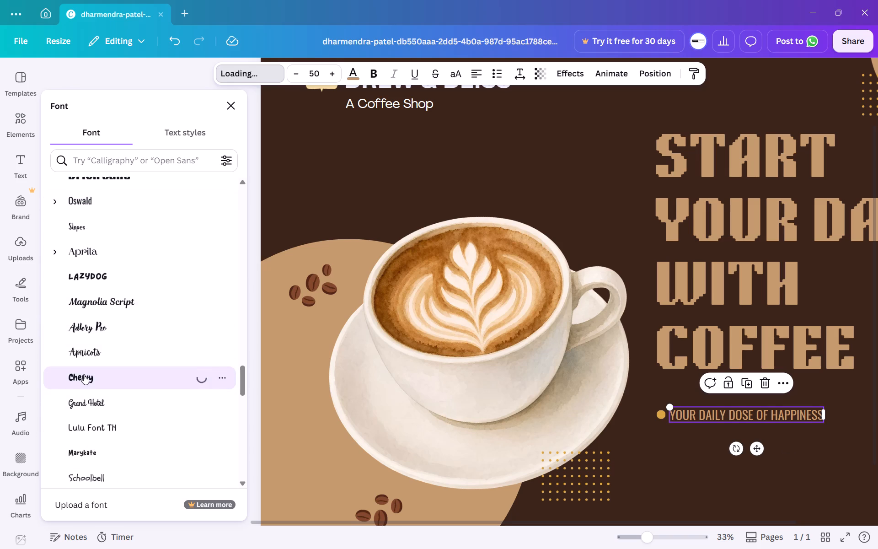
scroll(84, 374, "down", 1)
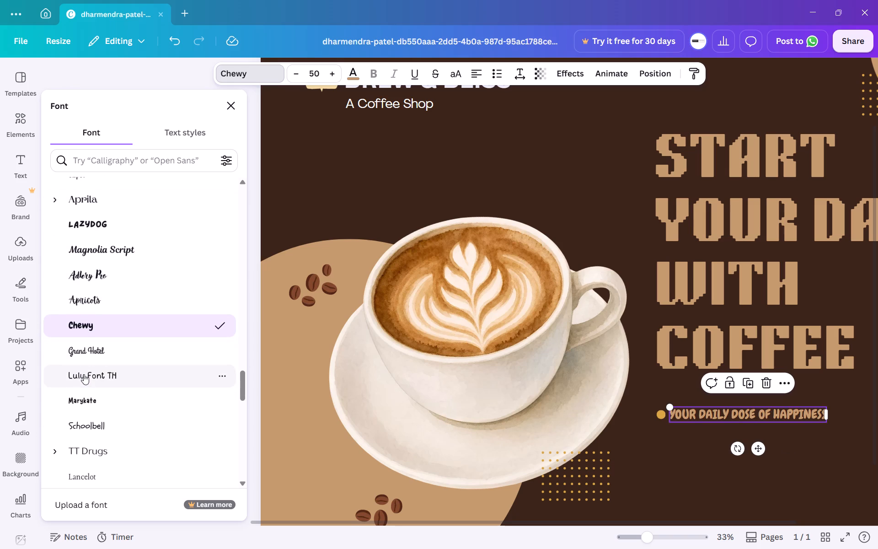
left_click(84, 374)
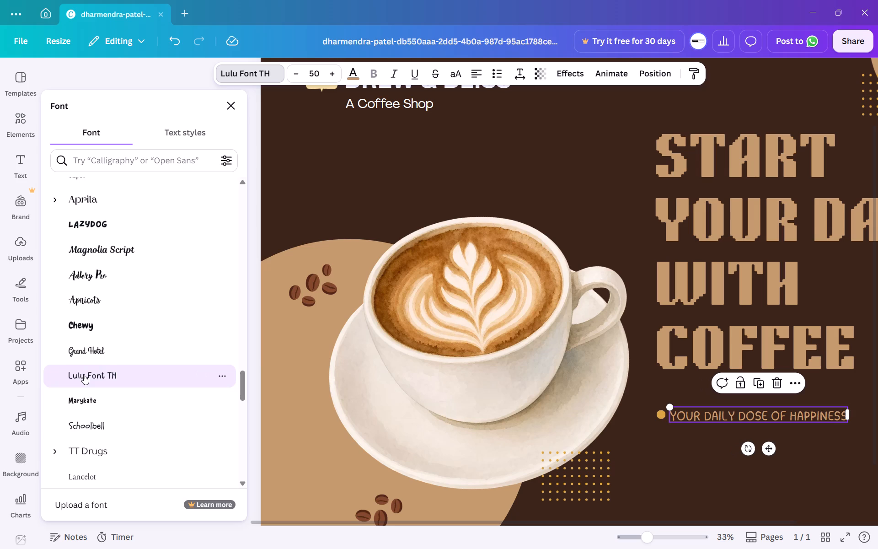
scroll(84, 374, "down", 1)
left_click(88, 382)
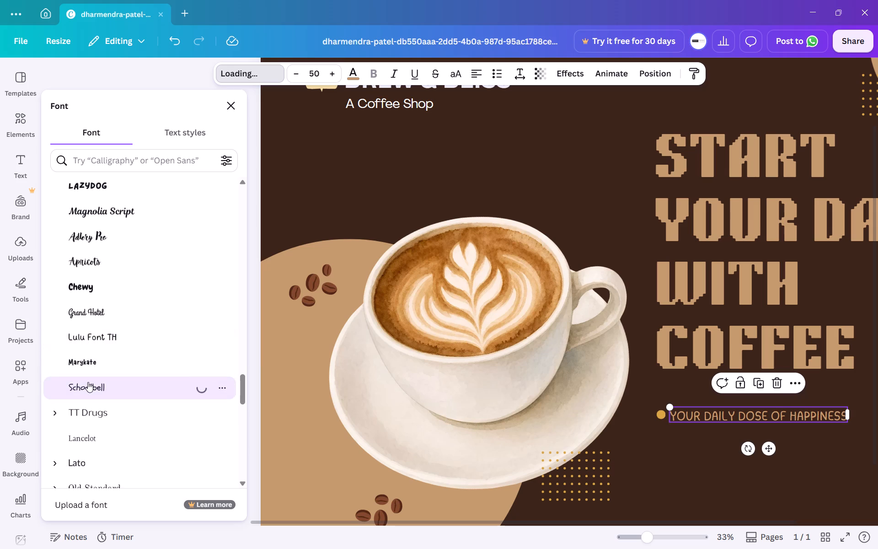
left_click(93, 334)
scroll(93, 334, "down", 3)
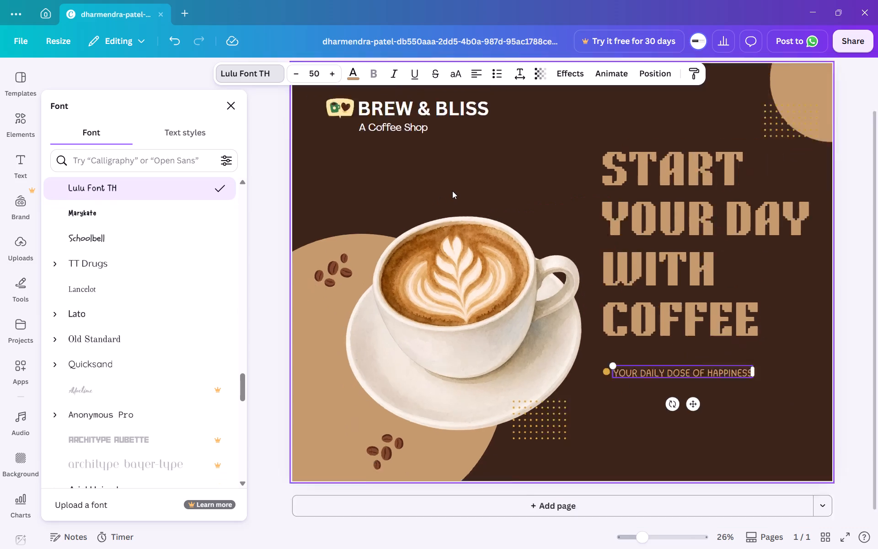
Change the font of the tagline YOUR DAILY DOSE OF HAPPINESS to Quicksand.
left_click(744, 255)
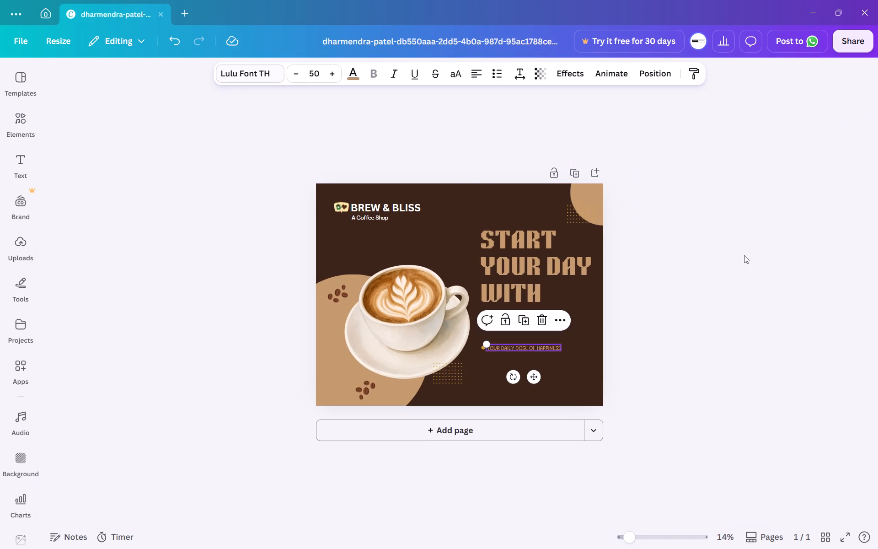
left_click(744, 255)
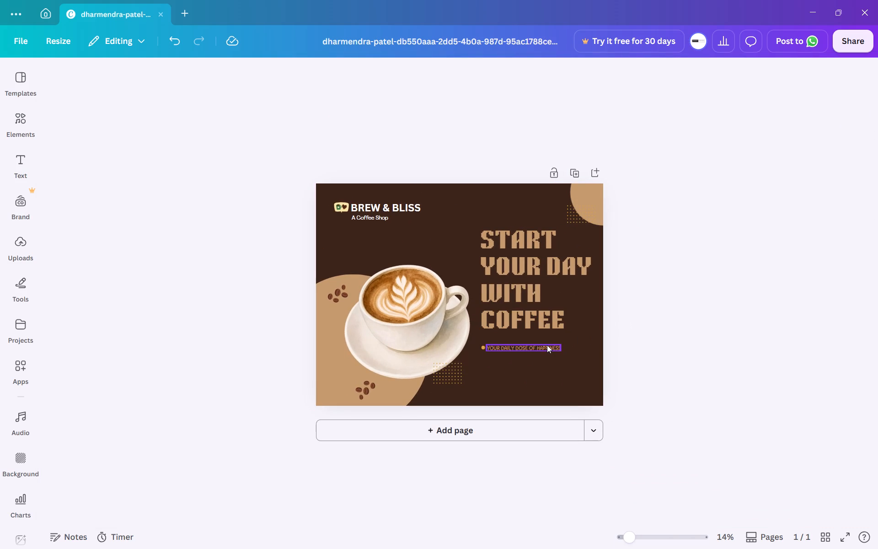
double_click(545, 345)
left_click(266, 71)
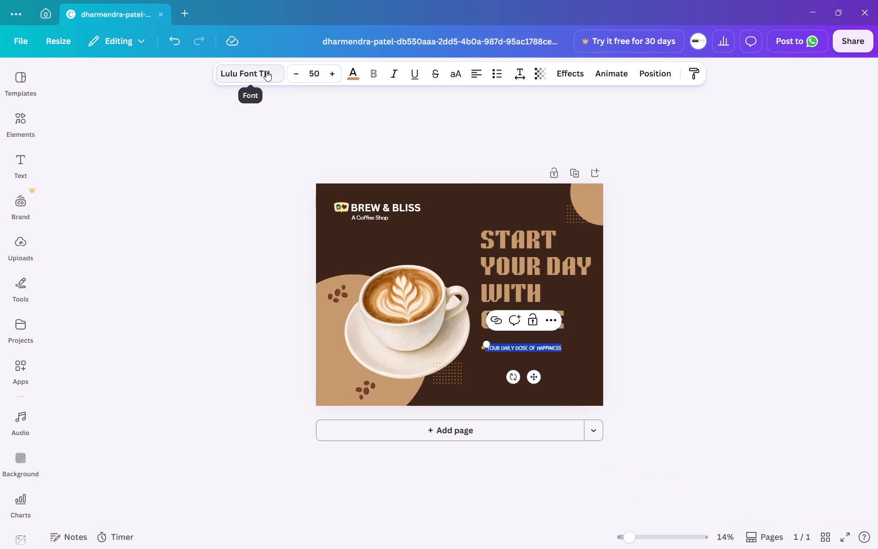
left_click(128, 367)
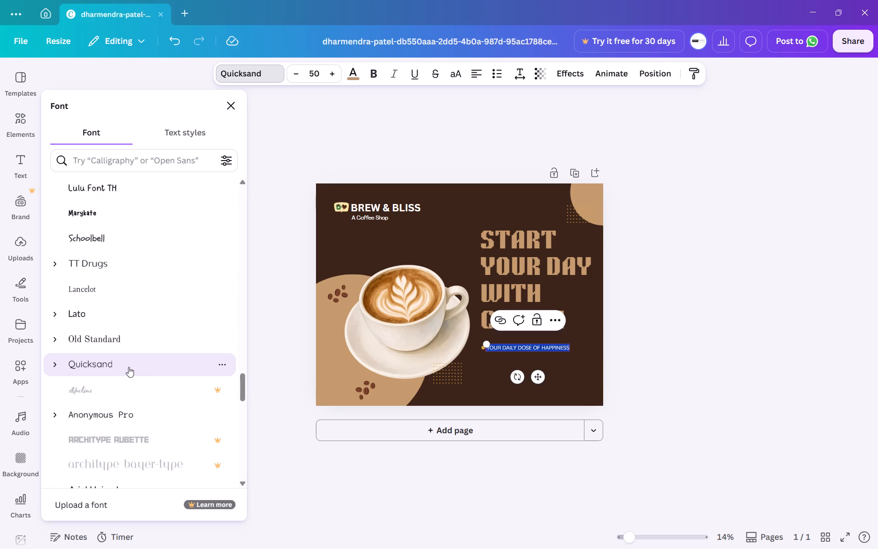
left_click(691, 299)
left_click(691, 299)
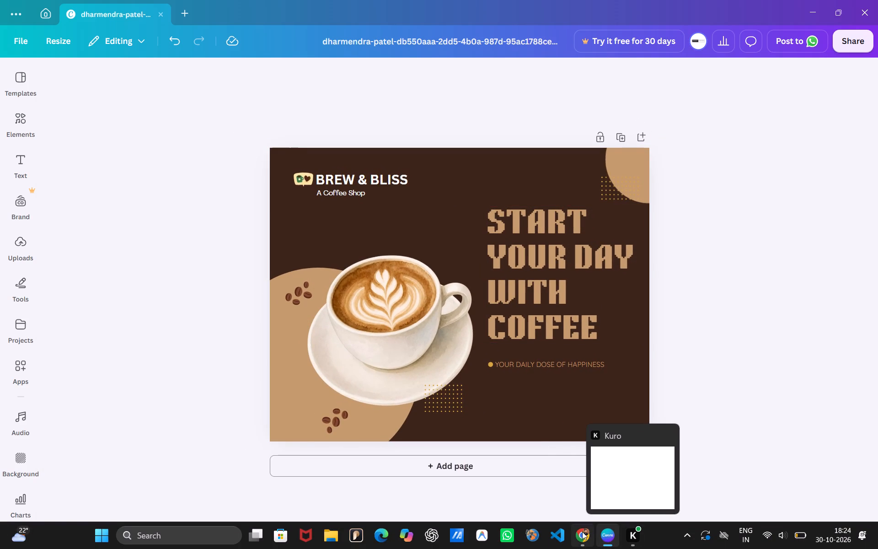
Check the reference design and client brief in ChatGPT, and back in Canva search the elements for a location graphic.
left_click(579, 502)
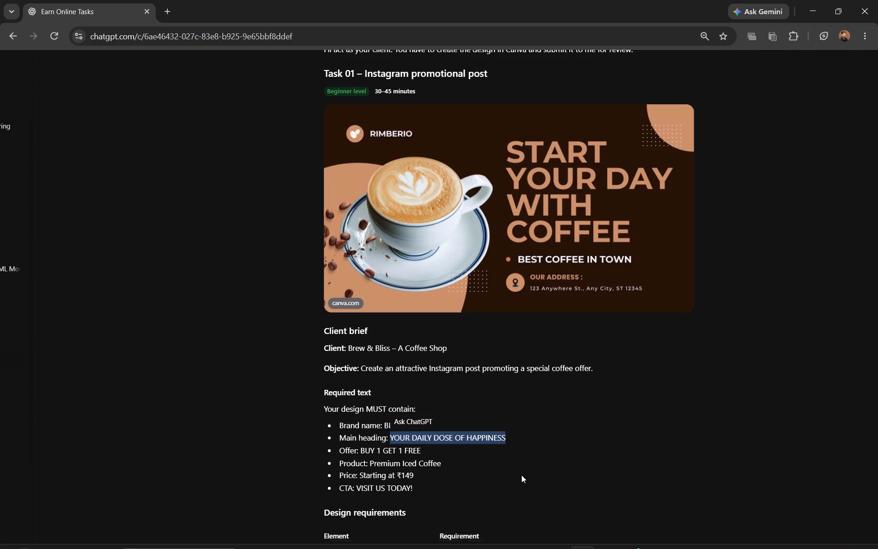
scroll(521, 475, "down", 2)
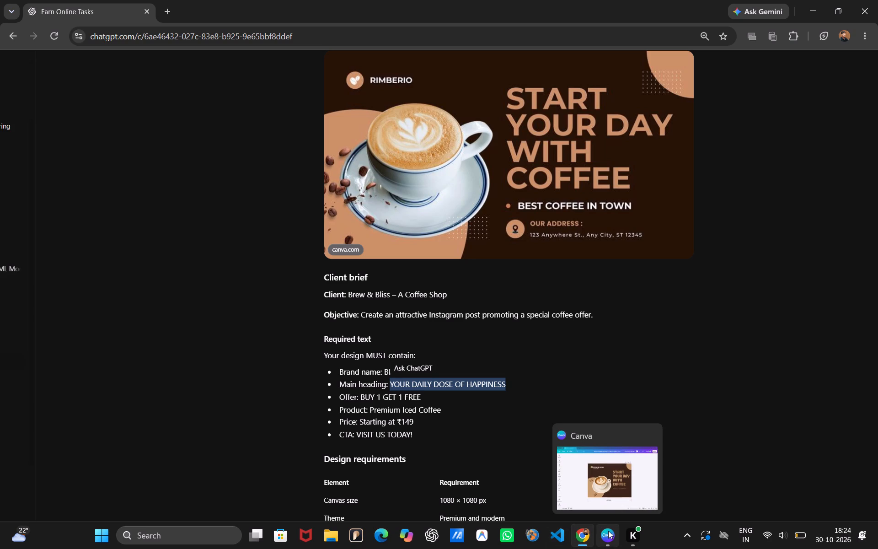
left_click(607, 504)
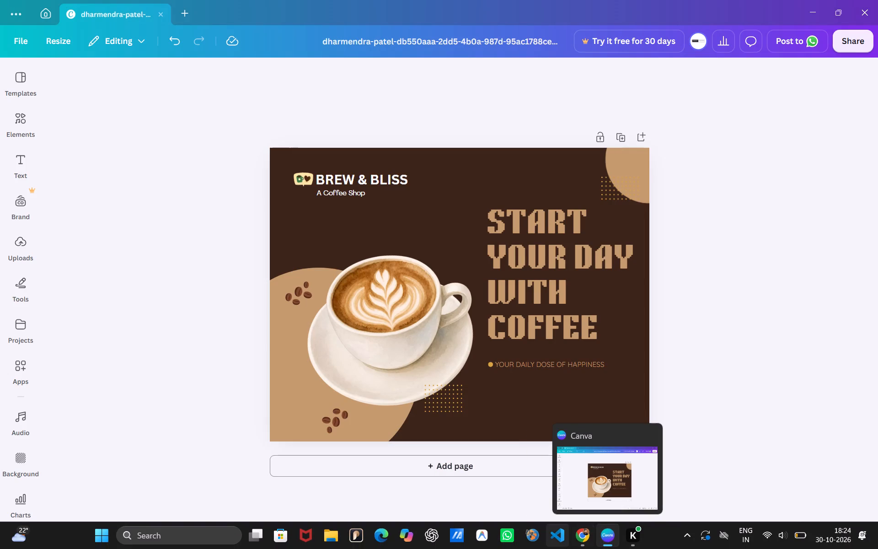
left_click(22, 136)
left_click_drag(148, 112, 131, 112)
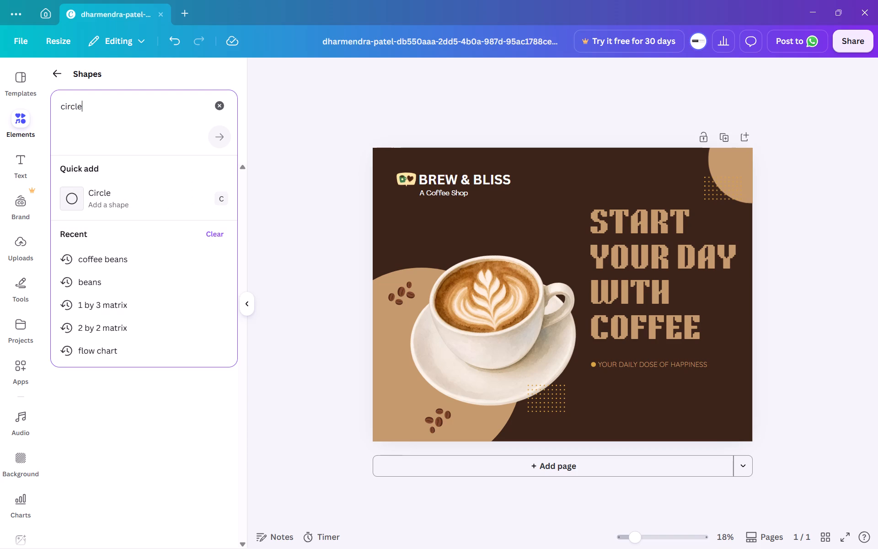
left_click_drag(131, 112, 54, 110)
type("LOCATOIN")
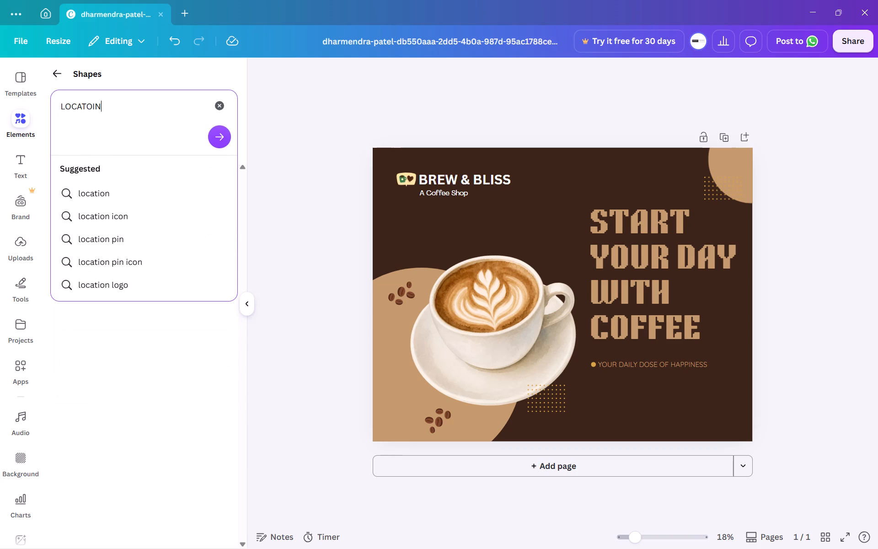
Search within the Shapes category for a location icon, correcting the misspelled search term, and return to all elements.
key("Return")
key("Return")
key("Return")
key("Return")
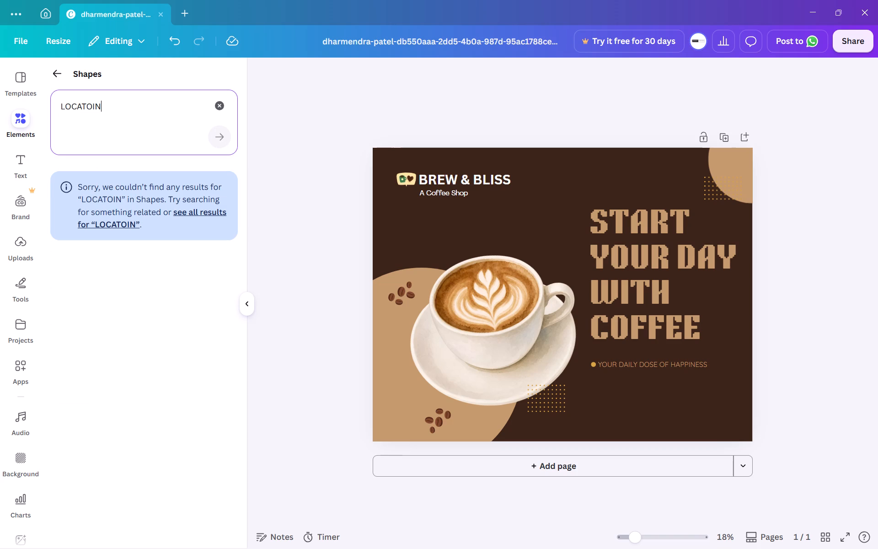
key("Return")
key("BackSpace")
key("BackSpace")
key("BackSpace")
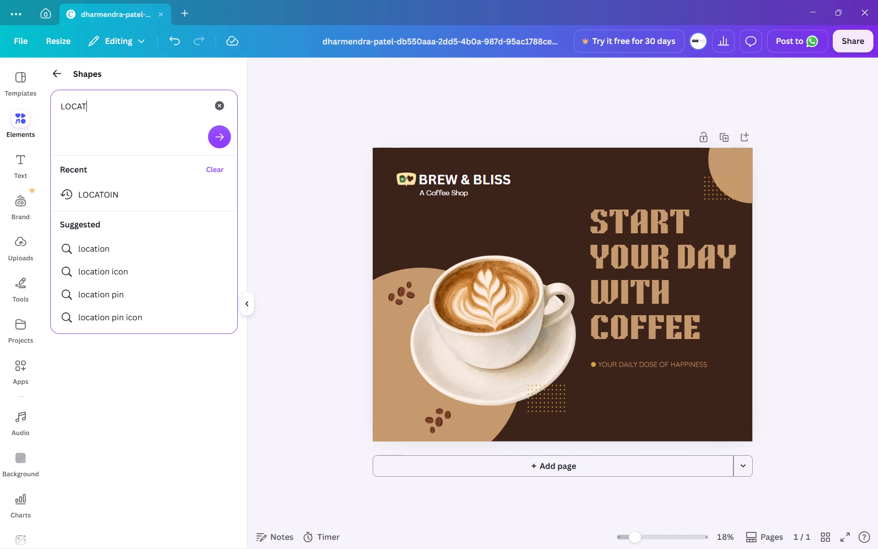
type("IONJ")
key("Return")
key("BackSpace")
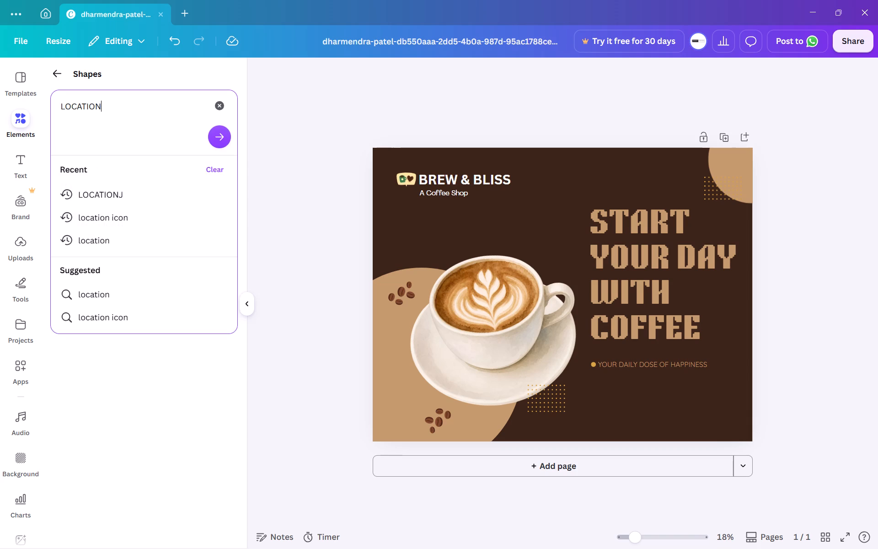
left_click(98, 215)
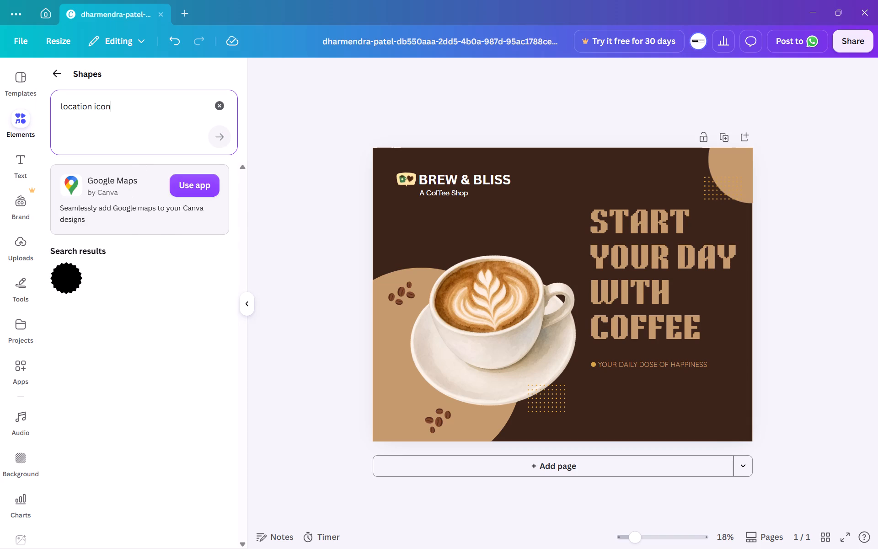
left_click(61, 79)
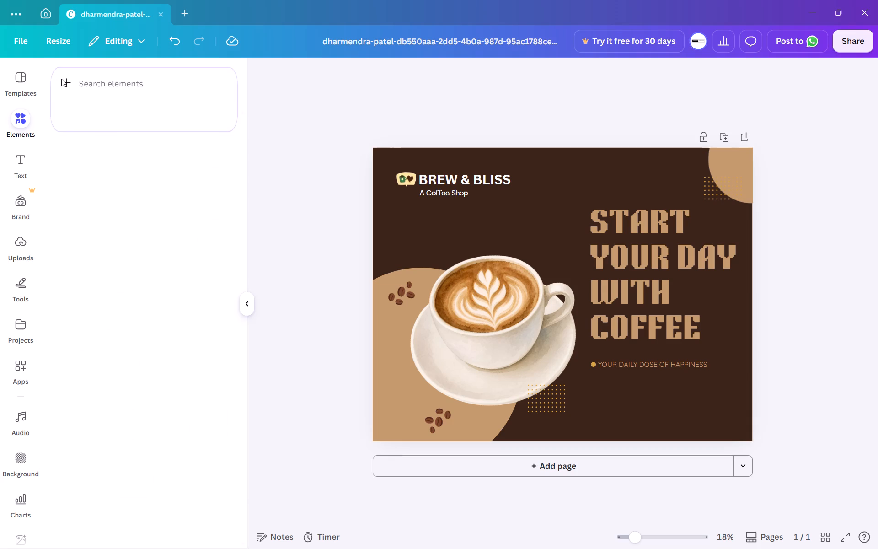
Search all elements for LOCATION ICON and add the red map pin graphic with the dark ripple base to the poster.
left_click(110, 88)
type("LOCATION ICON")
key("Return")
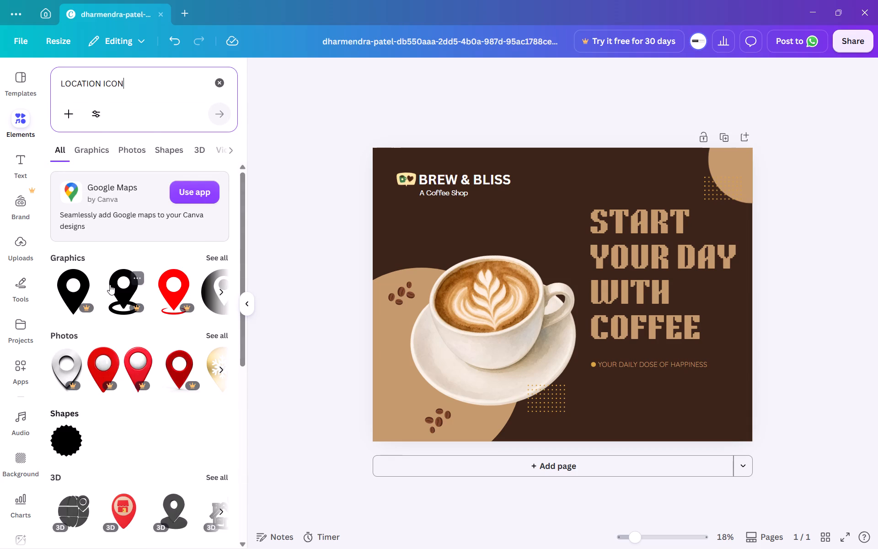
scroll(110, 285, "left", 2)
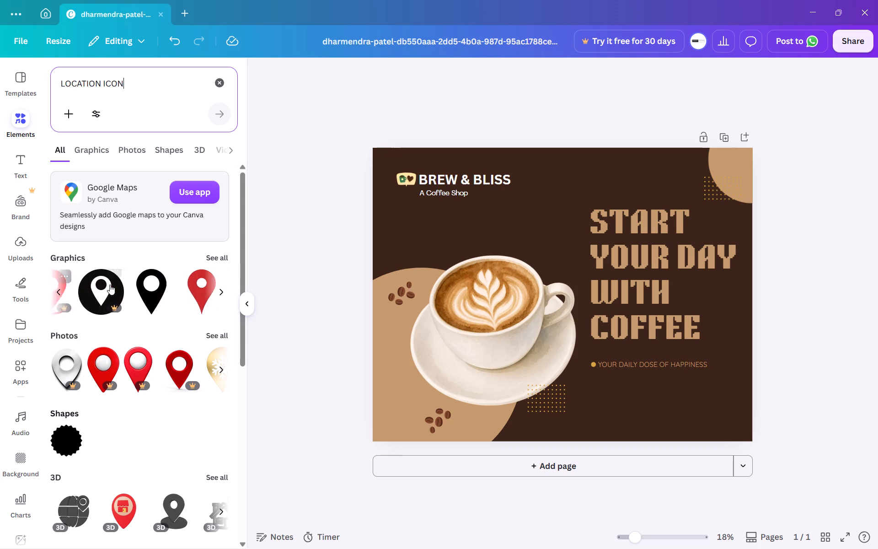
scroll(110, 285, "left", 1)
scroll(161, 296, "left", 2)
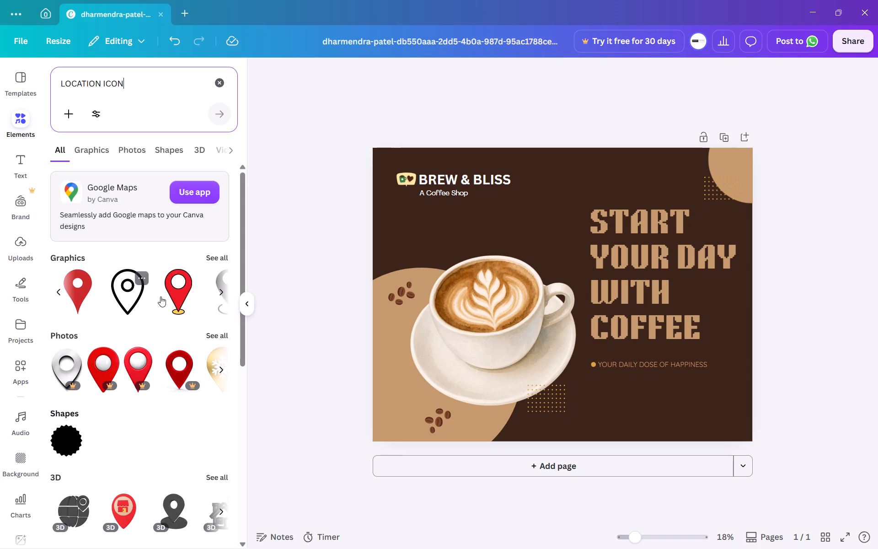
scroll(161, 296, "left", 2)
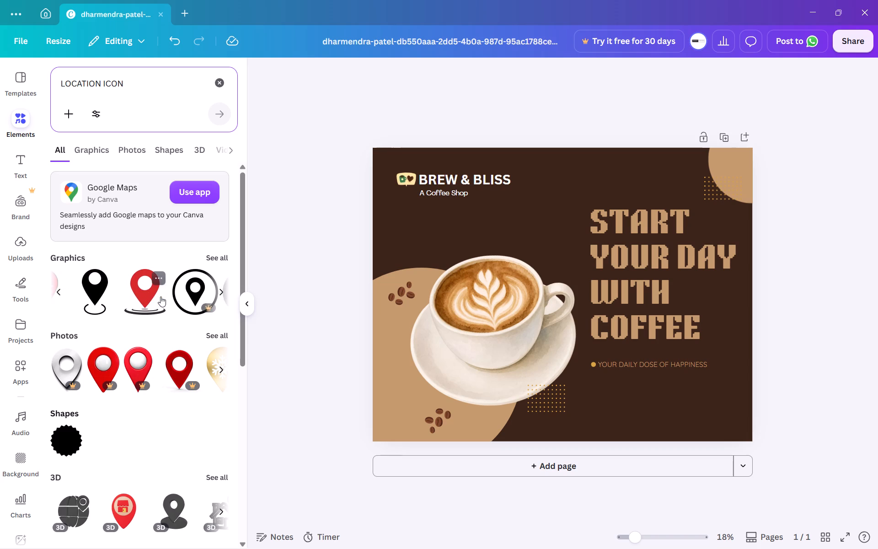
scroll(161, 296, "right", 2)
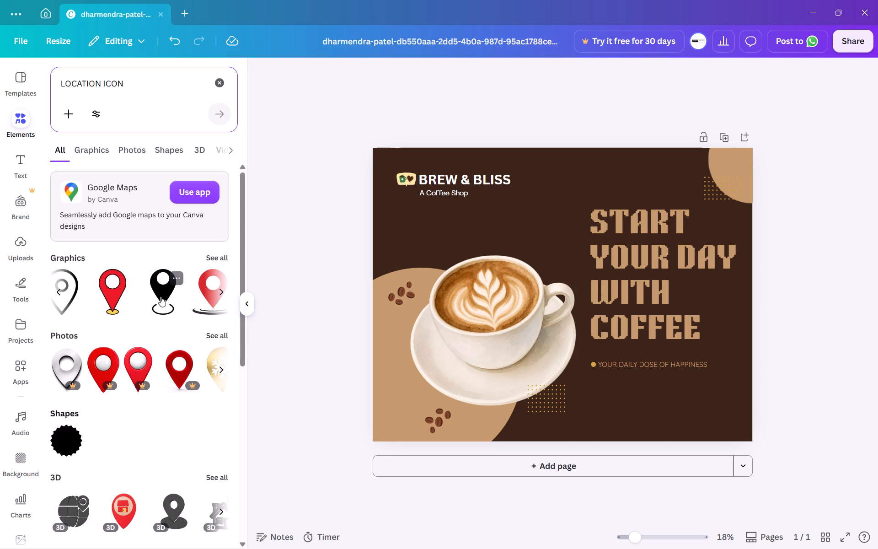
scroll(161, 296, "right", 1)
scroll(161, 296, "left", 1)
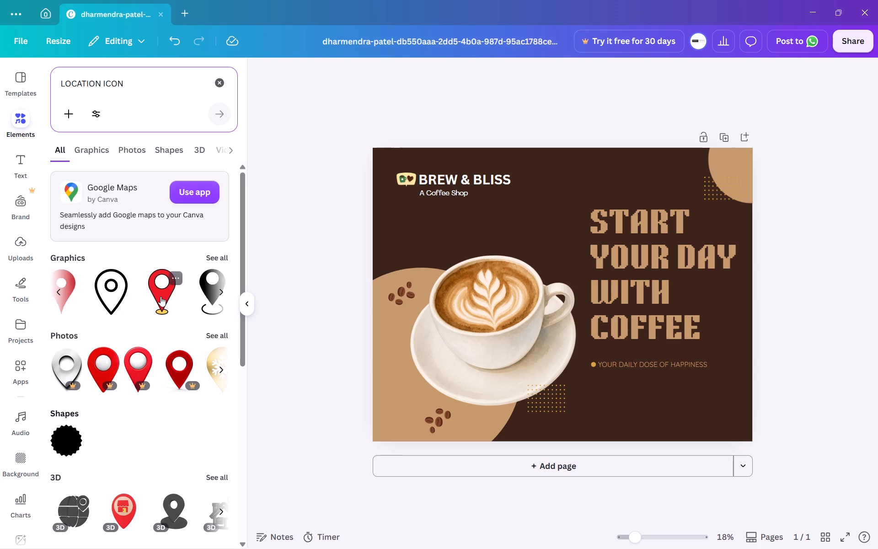
scroll(161, 296, "left", 5)
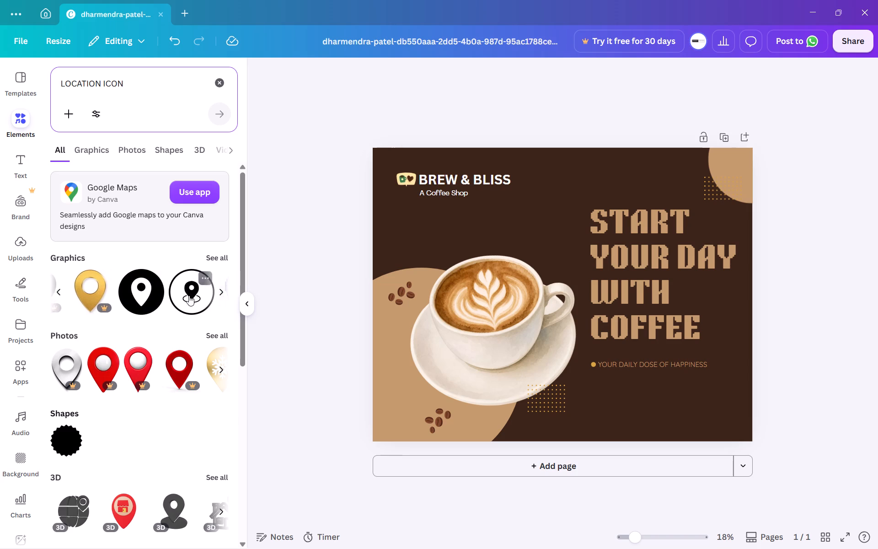
scroll(189, 296, "right", 1)
scroll(189, 296, "left", 1)
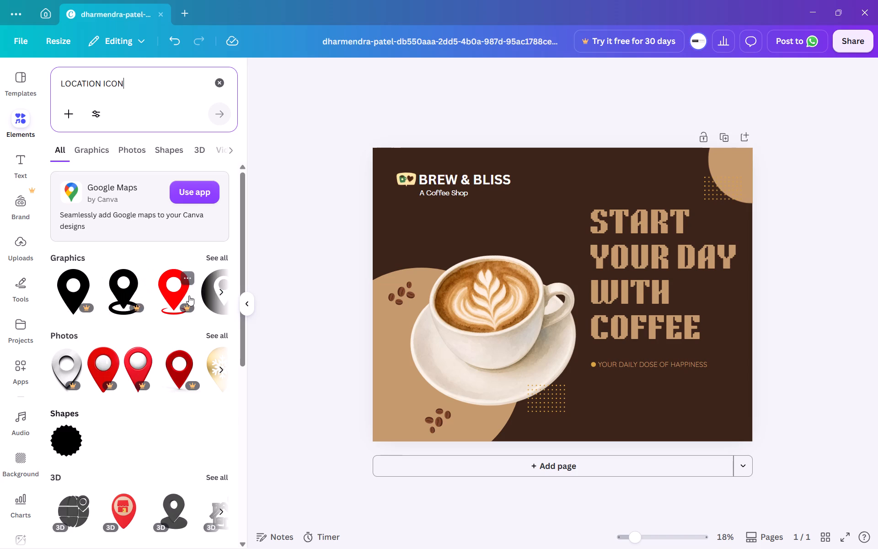
scroll(189, 296, "left", 4)
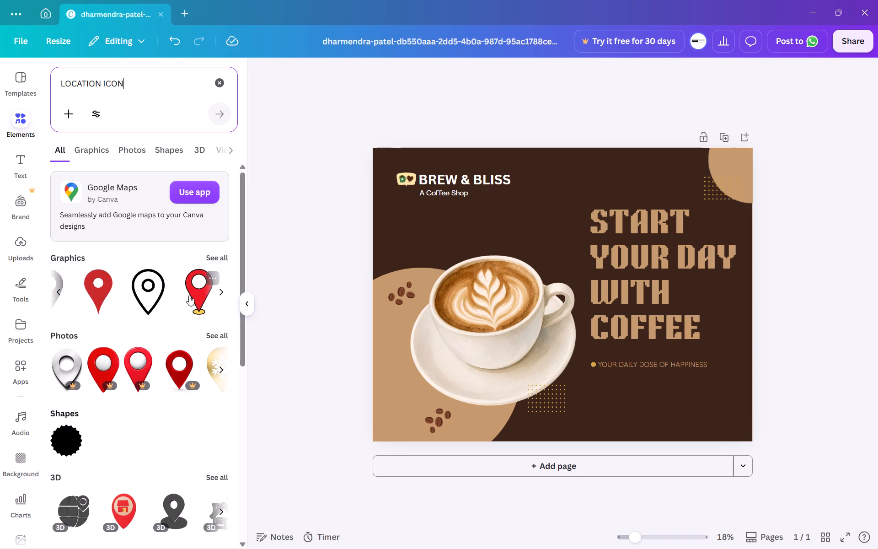
scroll(189, 296, "left", 1)
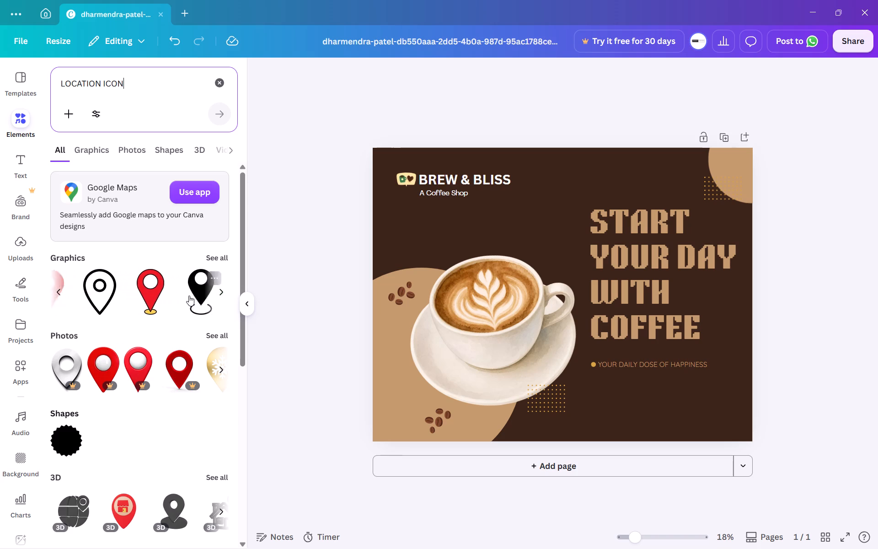
scroll(189, 296, "left", 1)
left_click(189, 296)
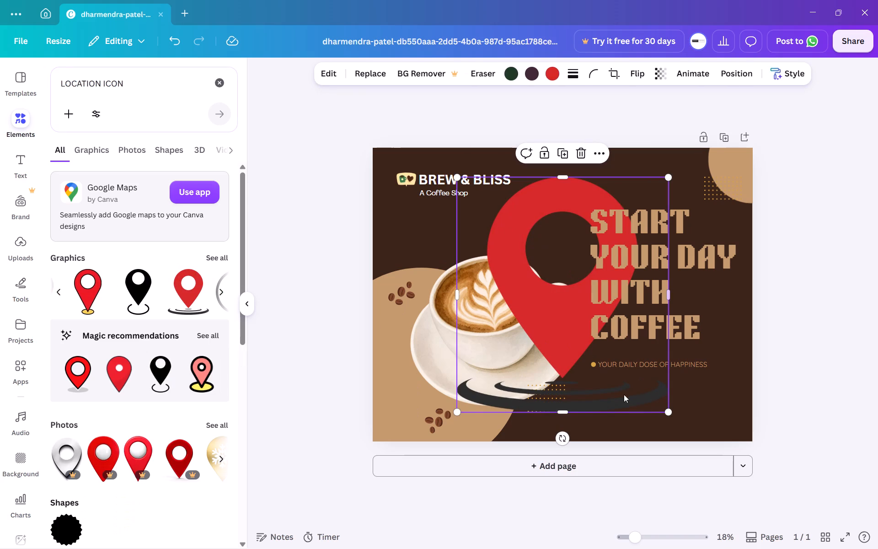
Shrink the red location pin to a small icon about 1.5 wide by 1.7 high.
left_click_drag(458, 177, 614, 399)
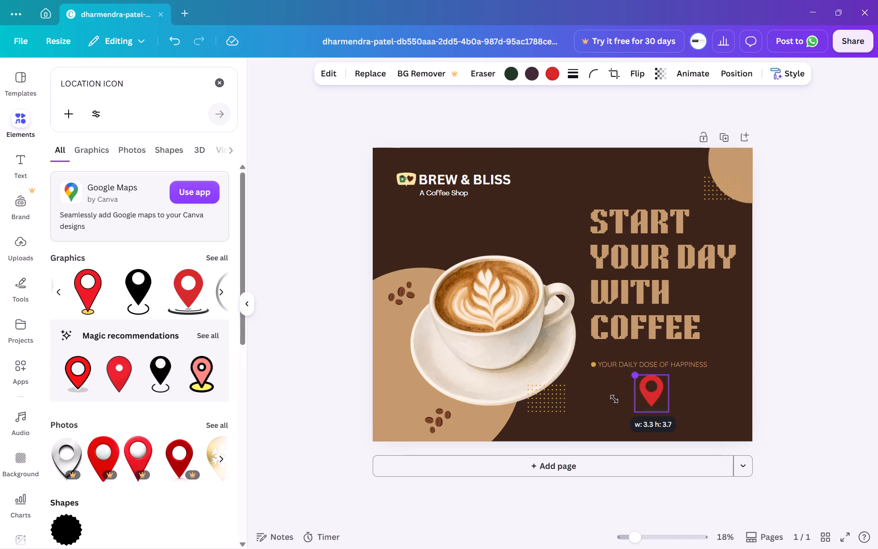
left_click_drag(614, 399, 642, 411)
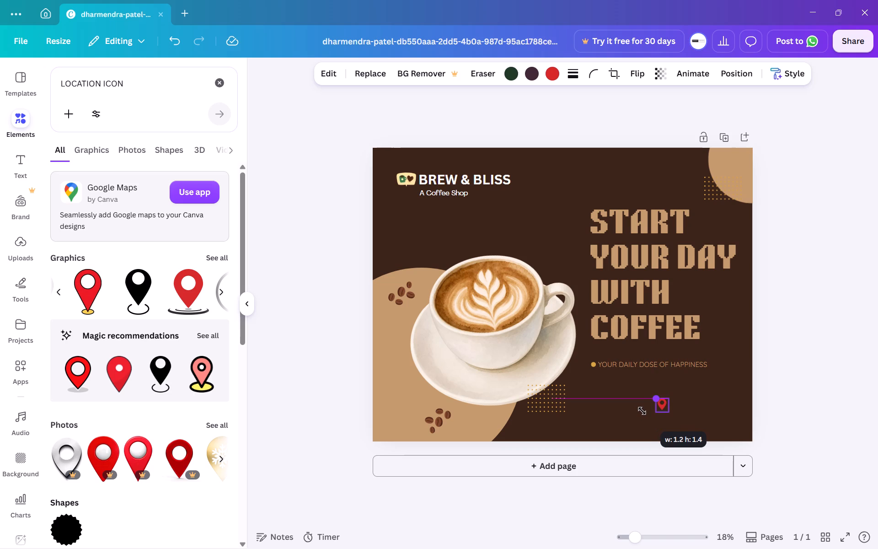
left_click_drag(642, 411, 639, 408)
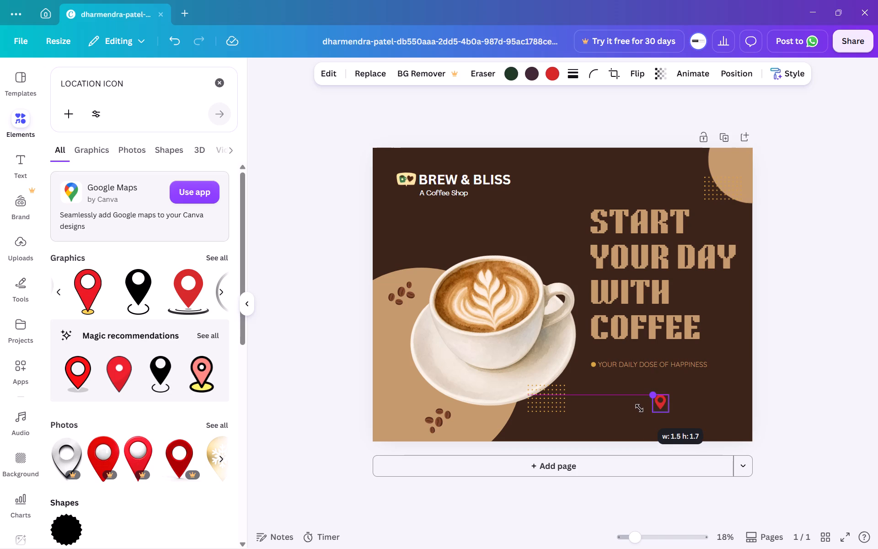
left_click_drag(639, 408, 640, 409)
left_click(705, 401)
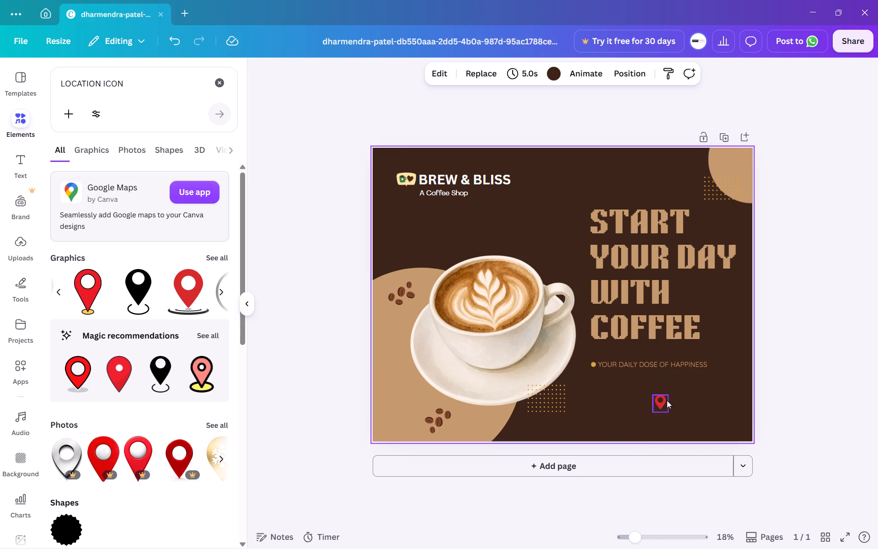
Move the small pin beneath the tagline YOUR DAILY DOSE OF HAPPINESS, centred under its bullet dot.
left_click(666, 400)
left_click_drag(673, 443, 638, 428)
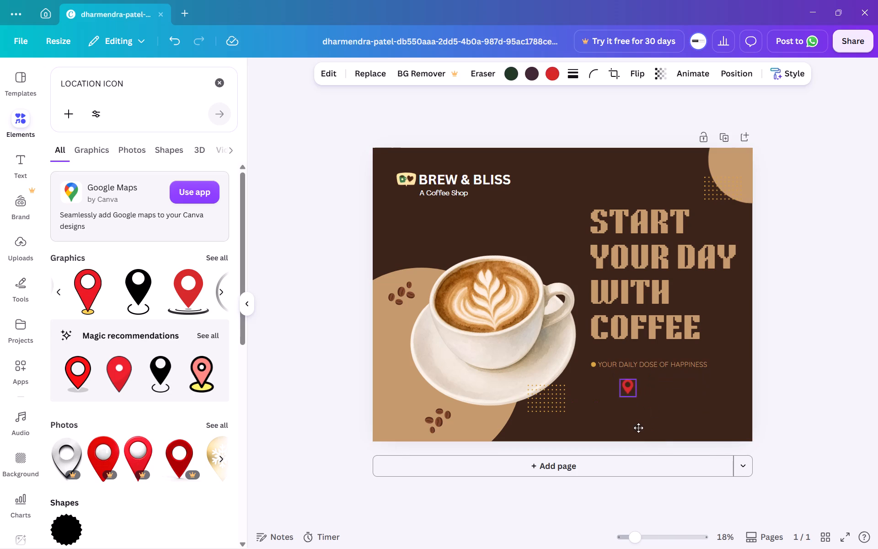
left_click_drag(638, 428, 610, 424)
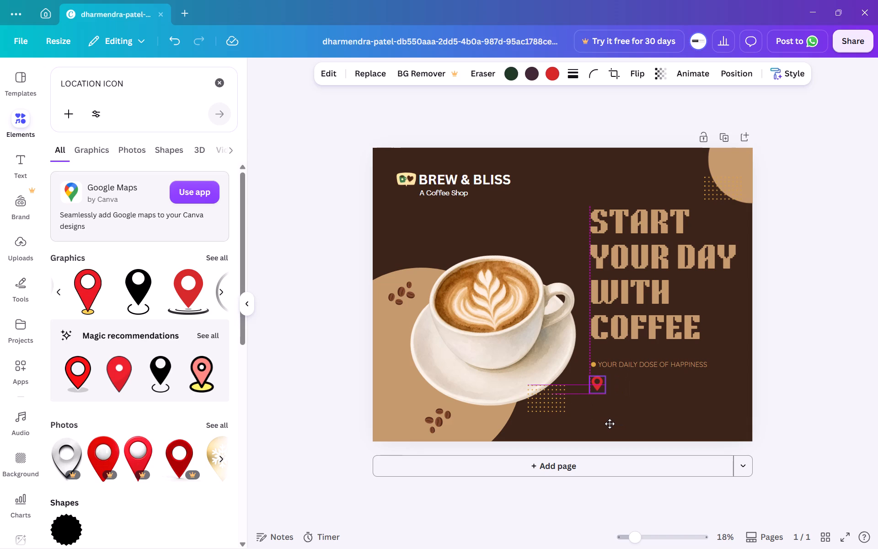
left_click_drag(610, 424, 606, 425)
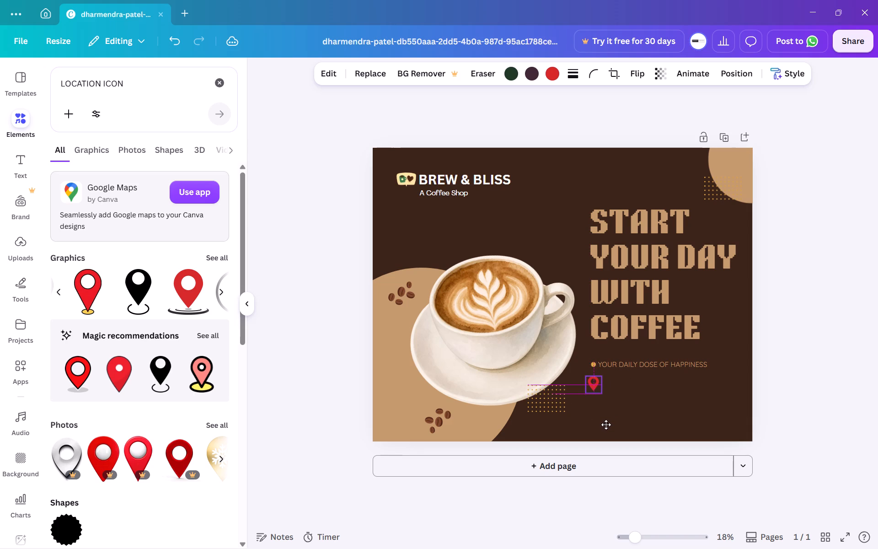
left_click_drag(606, 425, 606, 424)
left_click(637, 411)
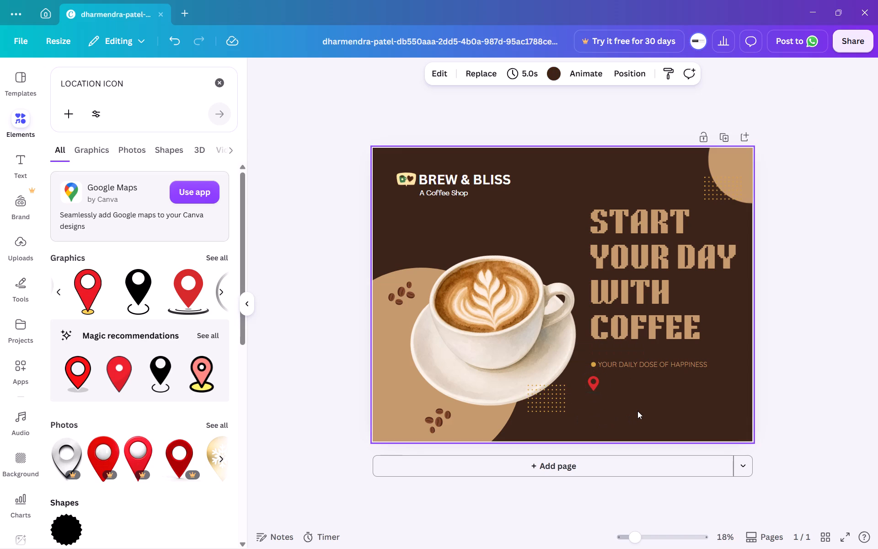
Switch to Chrome to review the reference coffee poster and client brief, and return to the Canva design.
scroll(637, 411, "up", 1)
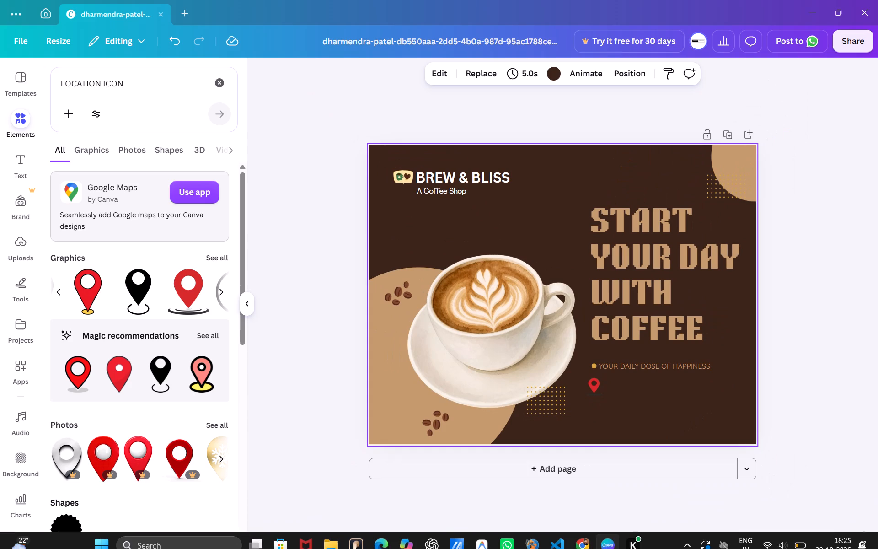
left_click(582, 537)
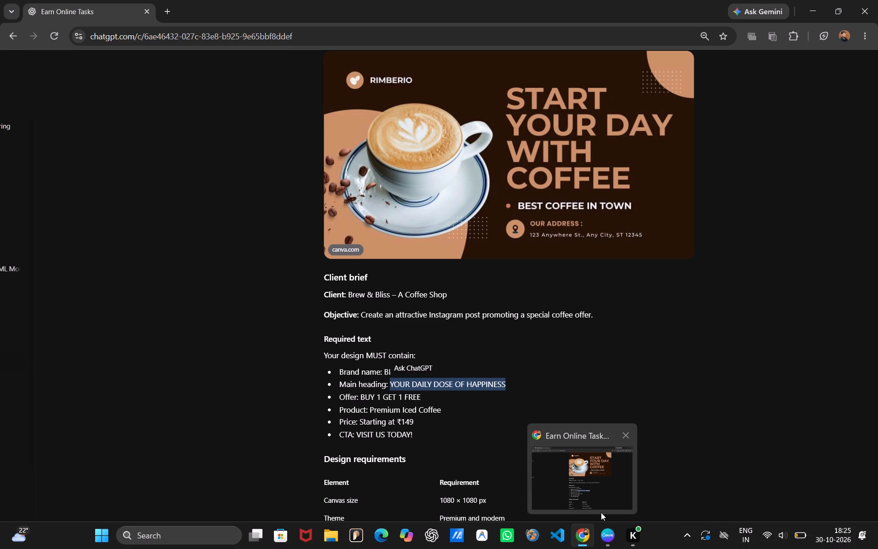
left_click(607, 535)
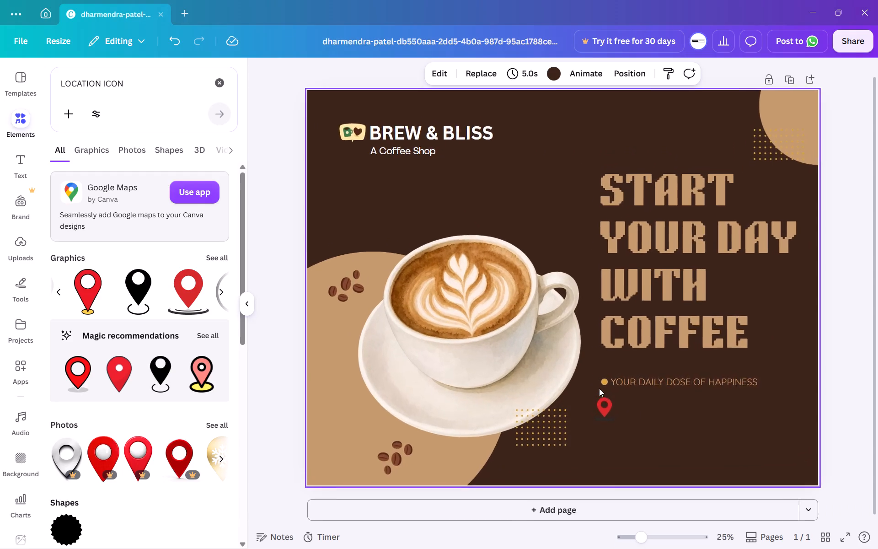
Clear the LOCATION ICON element search and add a default body text box to the poster.
left_click(599, 388)
left_click(599, 394)
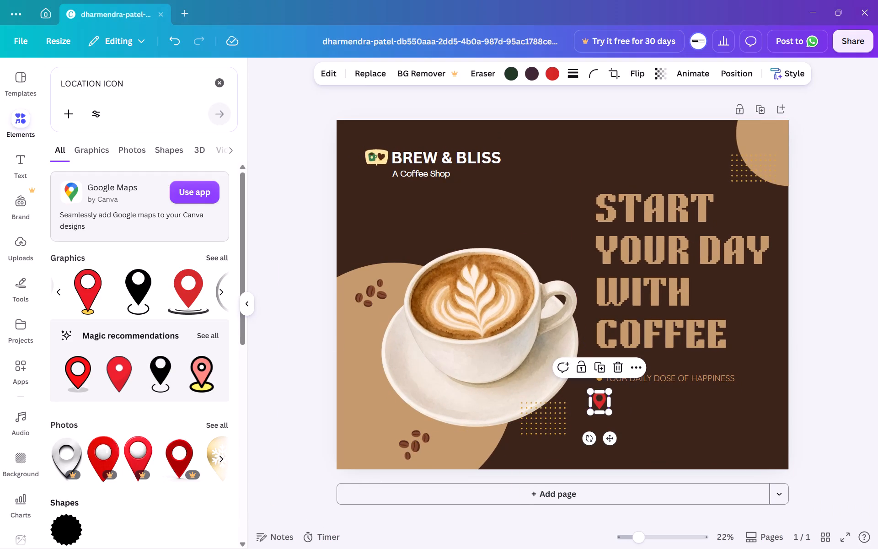
left_click(223, 84)
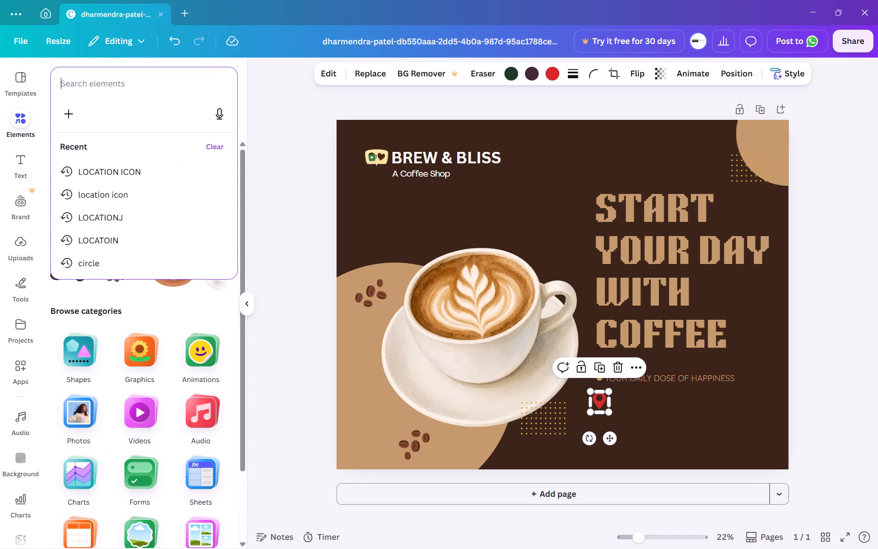
left_click(310, 103)
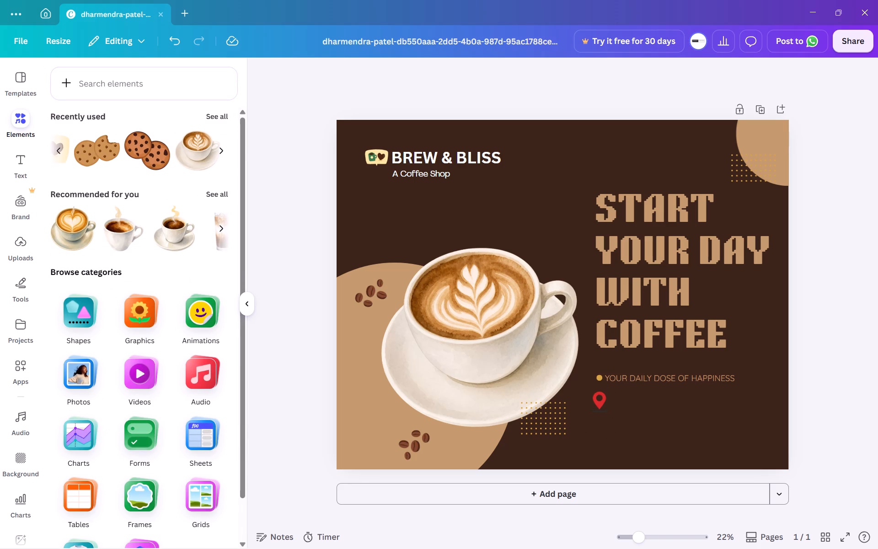
left_click(24, 163)
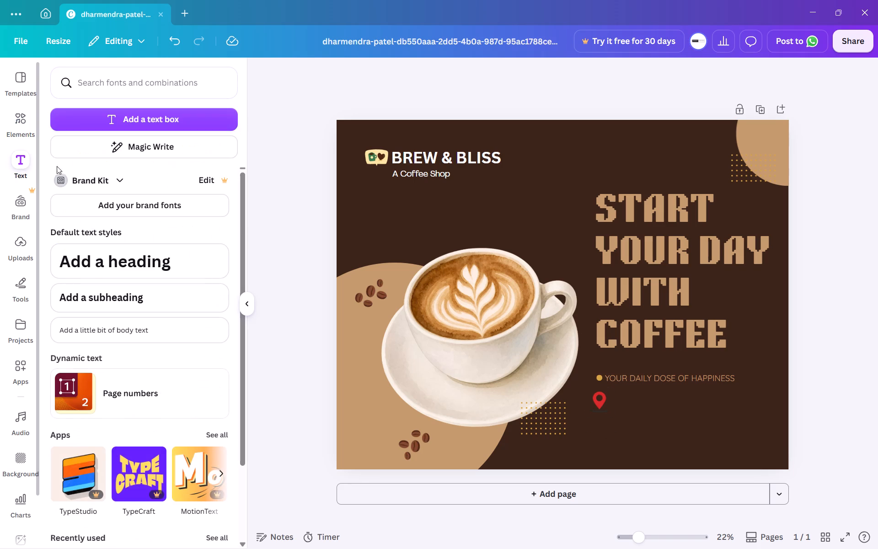
left_click(162, 327)
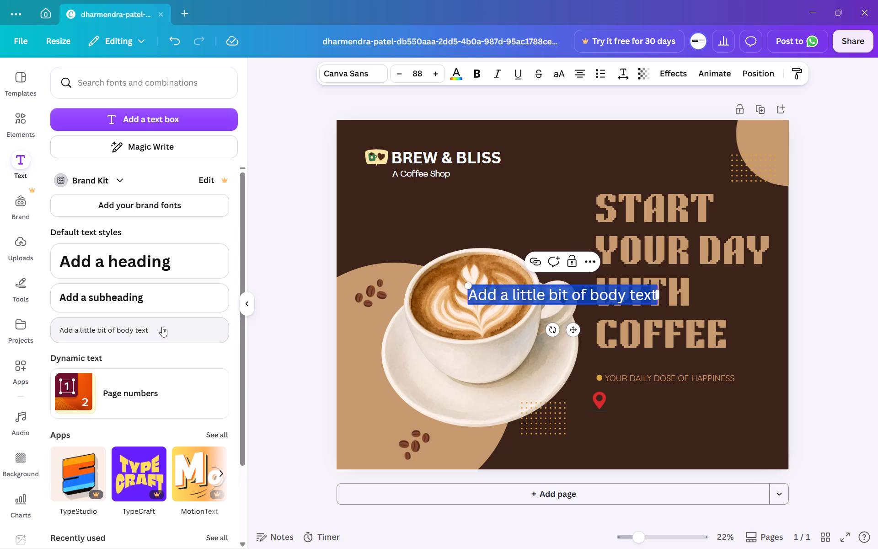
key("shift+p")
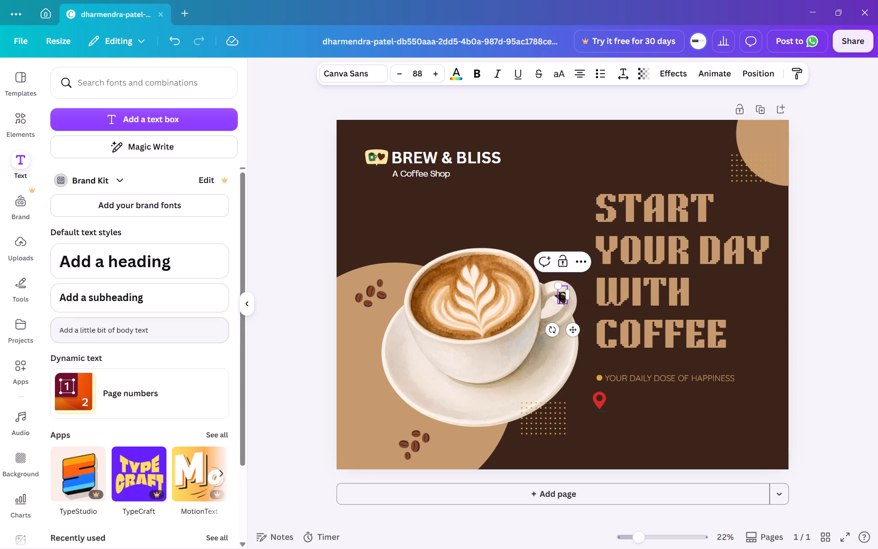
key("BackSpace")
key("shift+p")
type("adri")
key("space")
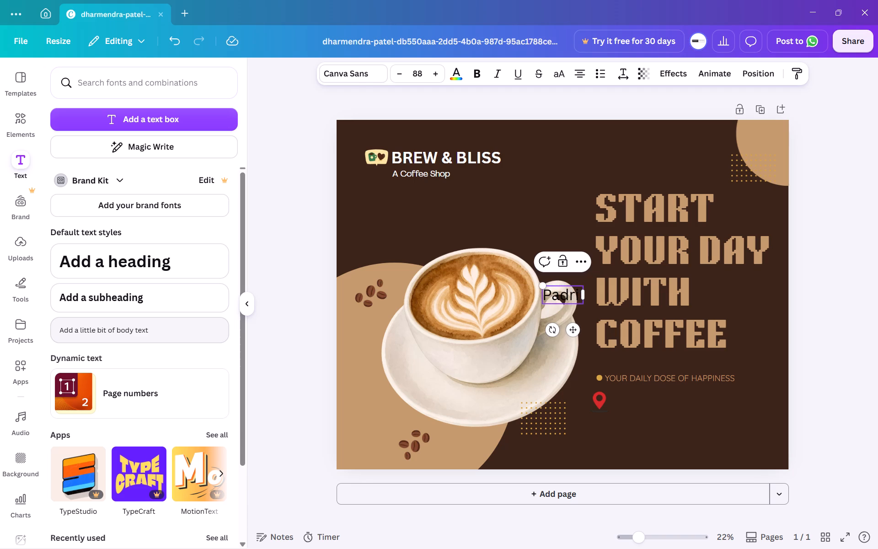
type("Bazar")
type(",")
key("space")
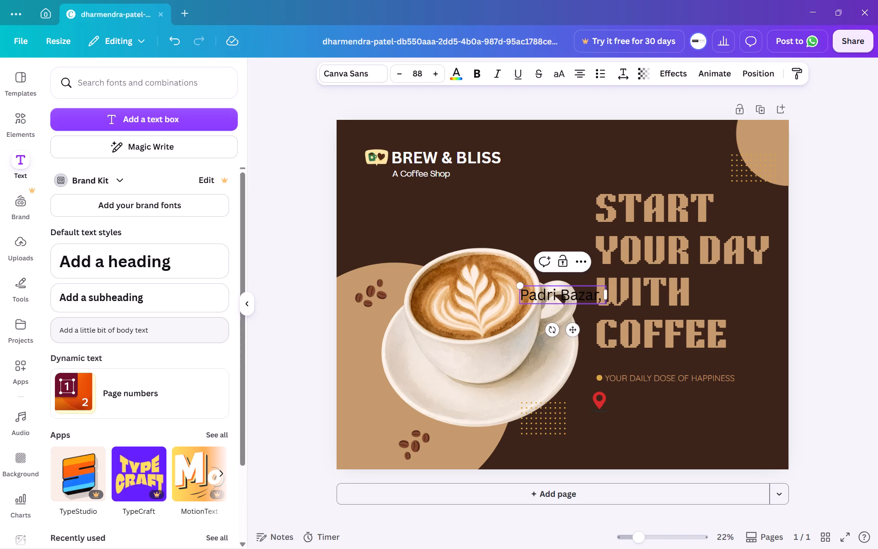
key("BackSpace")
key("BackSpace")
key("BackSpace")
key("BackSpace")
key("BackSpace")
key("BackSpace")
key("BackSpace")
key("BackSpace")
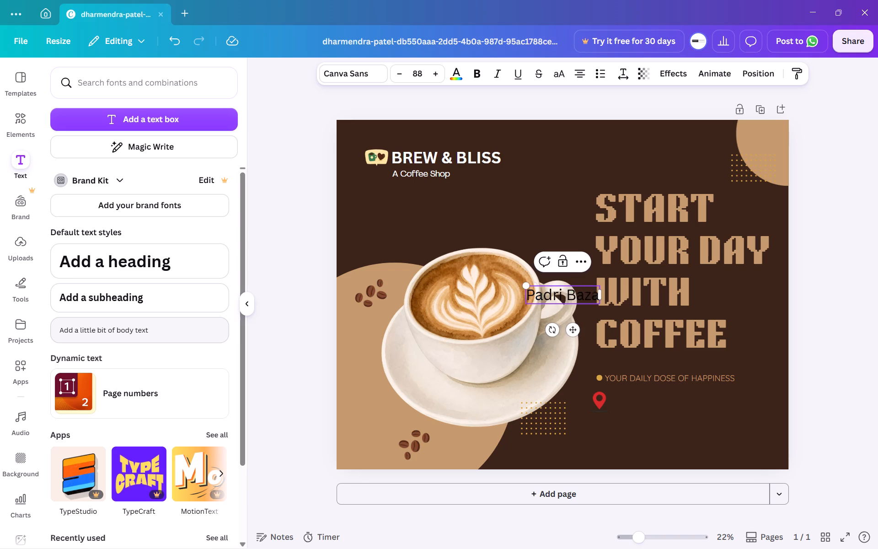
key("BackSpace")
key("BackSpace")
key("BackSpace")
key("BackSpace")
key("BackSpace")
Enter the landmark junction as the first part of the shop's address, correcting the spelling of Chowk.
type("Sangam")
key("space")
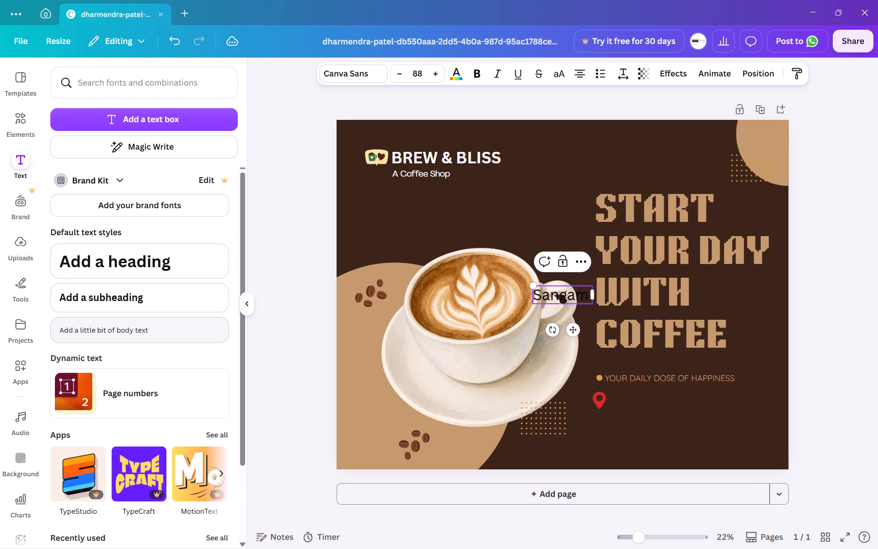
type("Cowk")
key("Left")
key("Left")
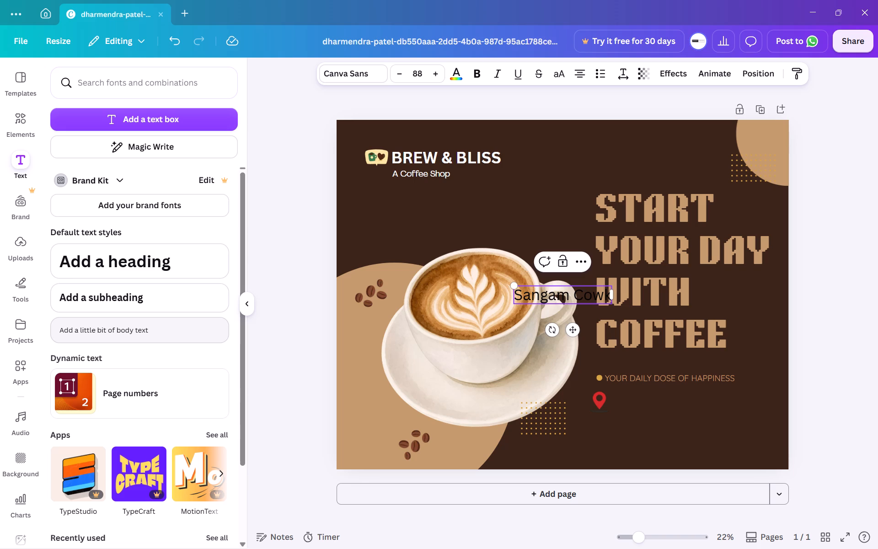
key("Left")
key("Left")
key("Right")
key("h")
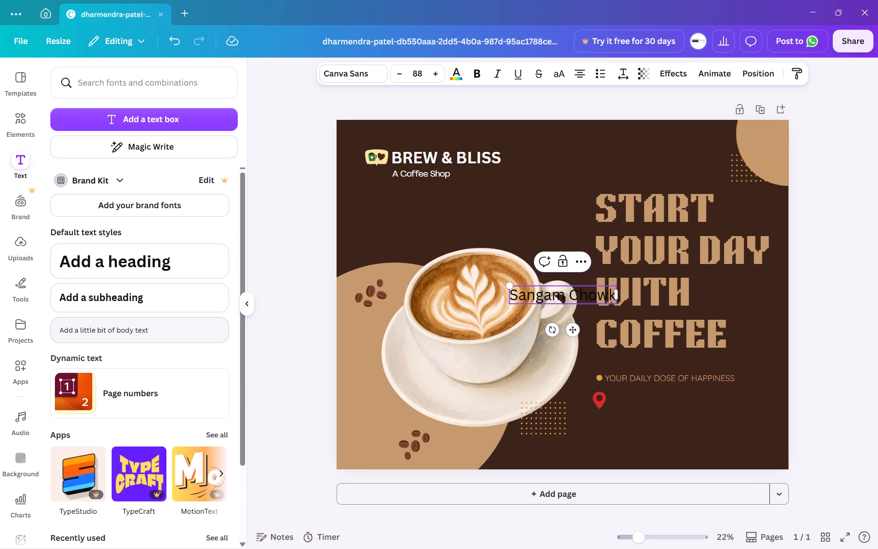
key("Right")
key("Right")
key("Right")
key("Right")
Complete the shop's address in the text box with the locality, city and postal code, separated by commas.
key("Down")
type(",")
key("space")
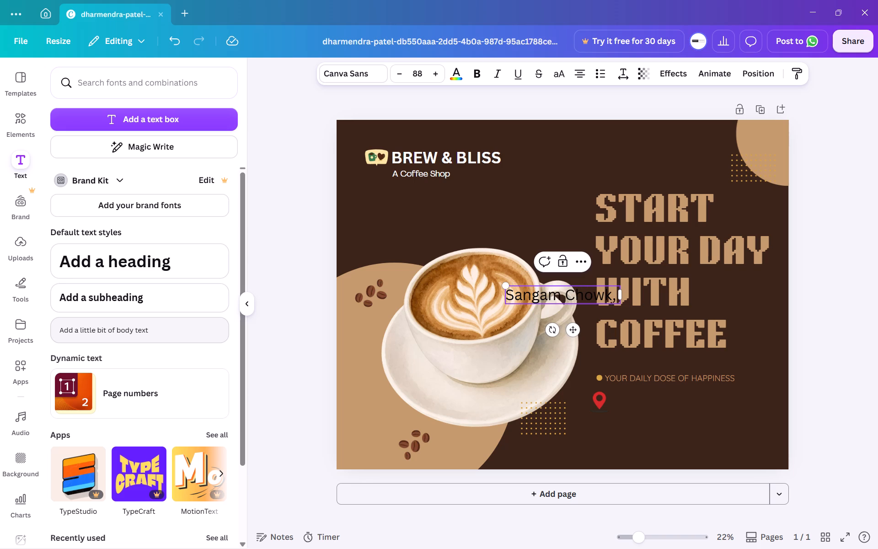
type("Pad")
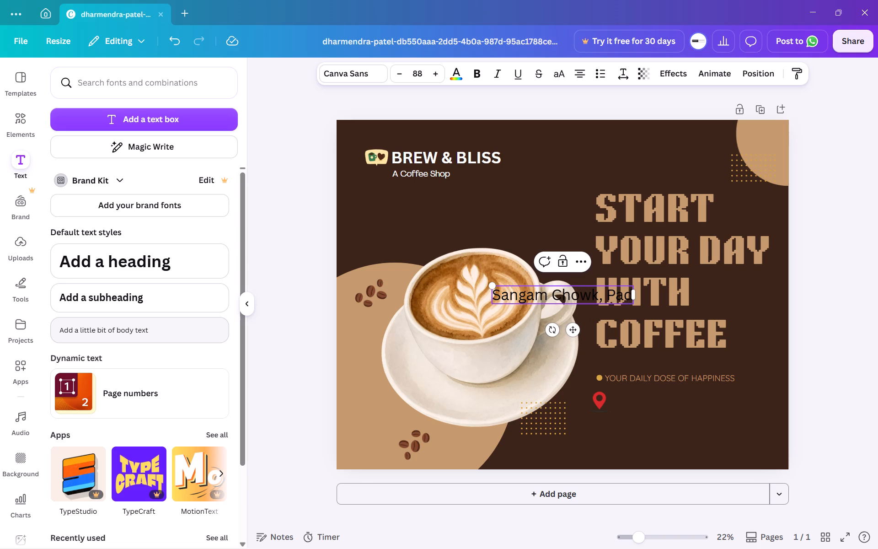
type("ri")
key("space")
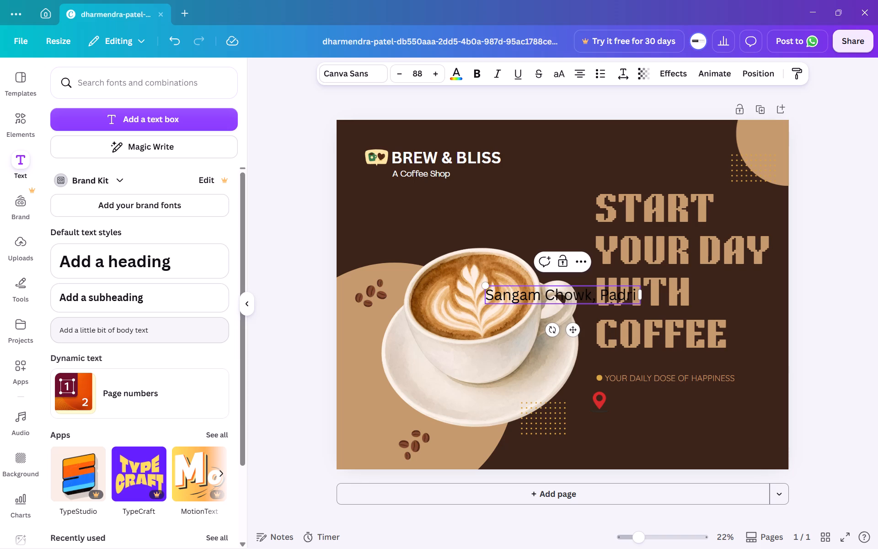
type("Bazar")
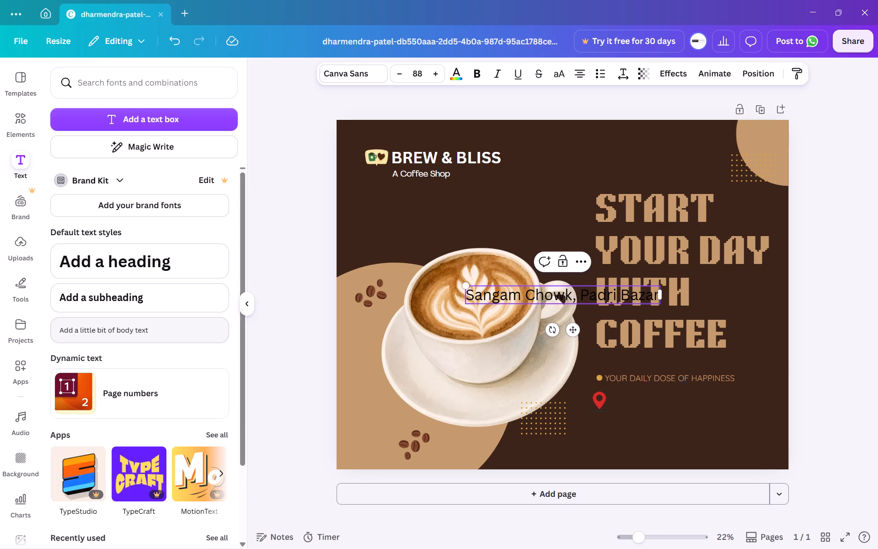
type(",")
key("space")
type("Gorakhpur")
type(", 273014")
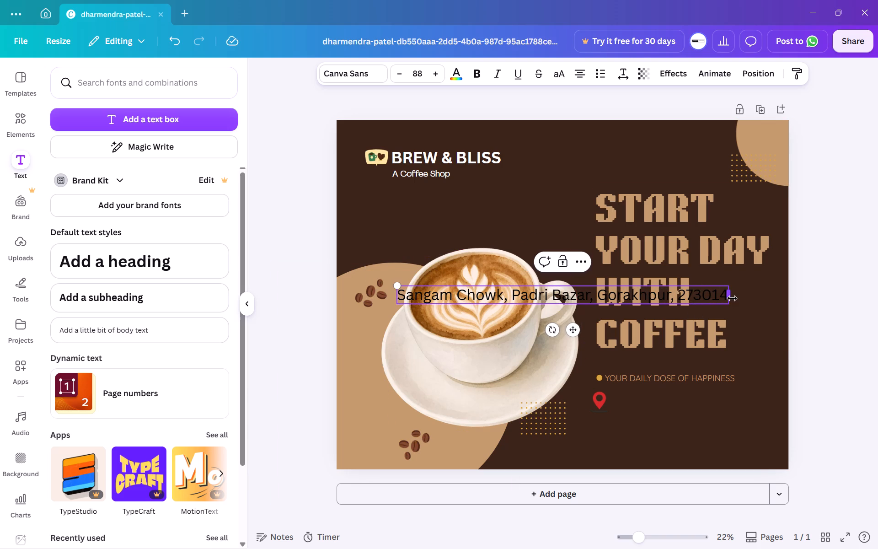
Move the address text beside the red pin, starting just after it and vertically aligned with it.
left_click_drag(575, 332, 720, 426)
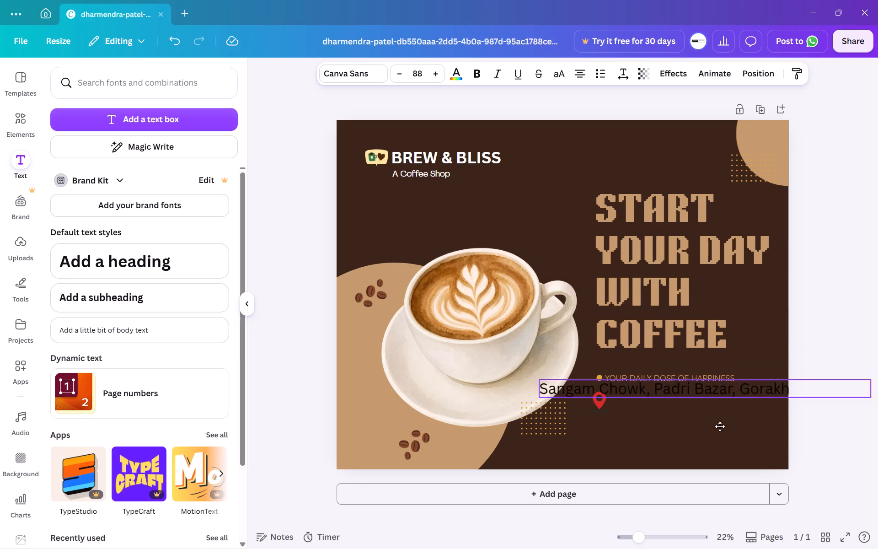
left_click_drag(720, 426, 788, 437)
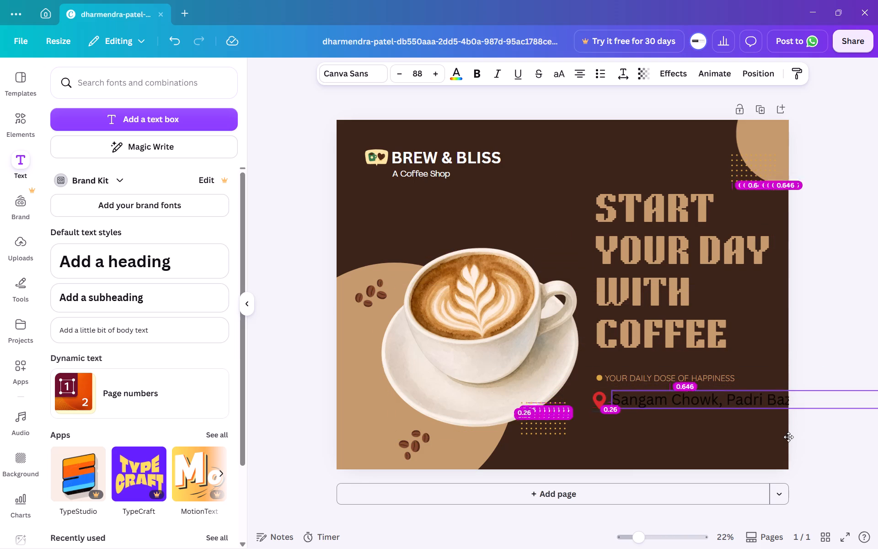
left_click_drag(788, 437, 788, 440)
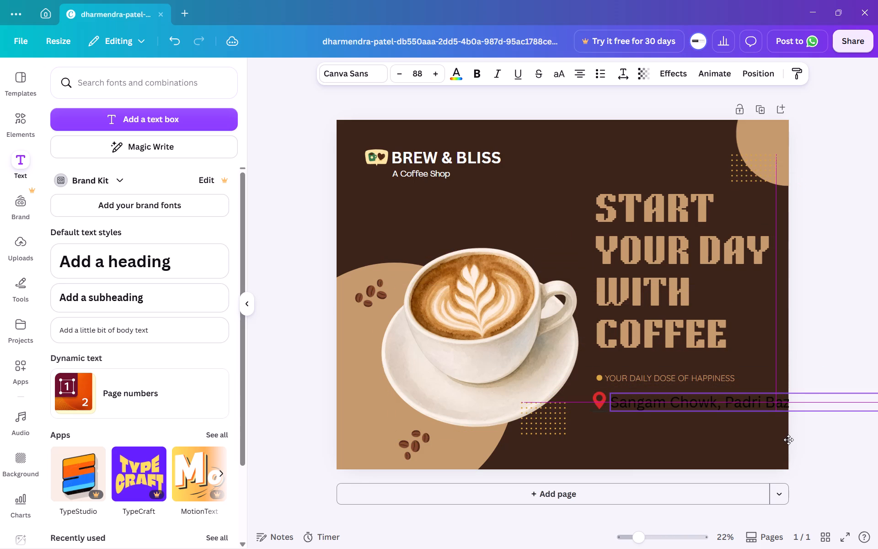
left_click_drag(788, 440, 788, 438)
left_click(717, 379)
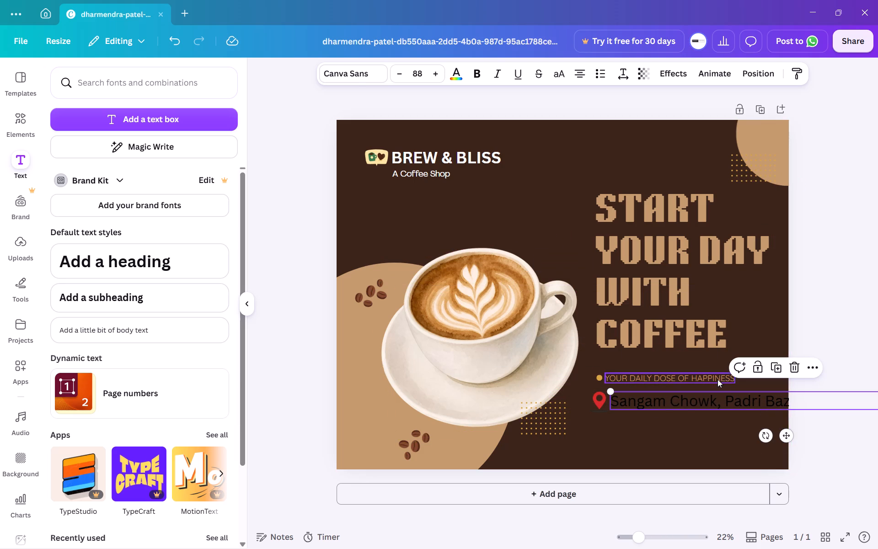
left_click(700, 398)
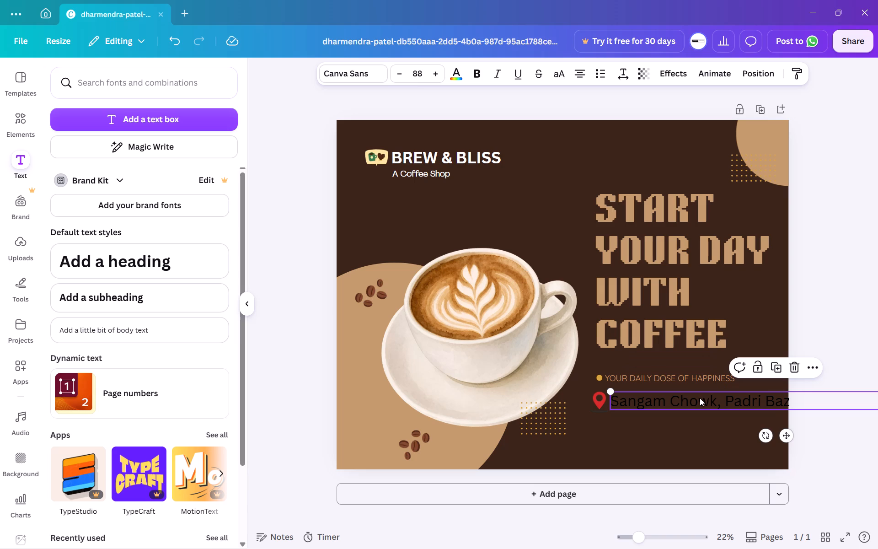
Set the address text to font size 50 and left-align it.
triple_click(700, 398)
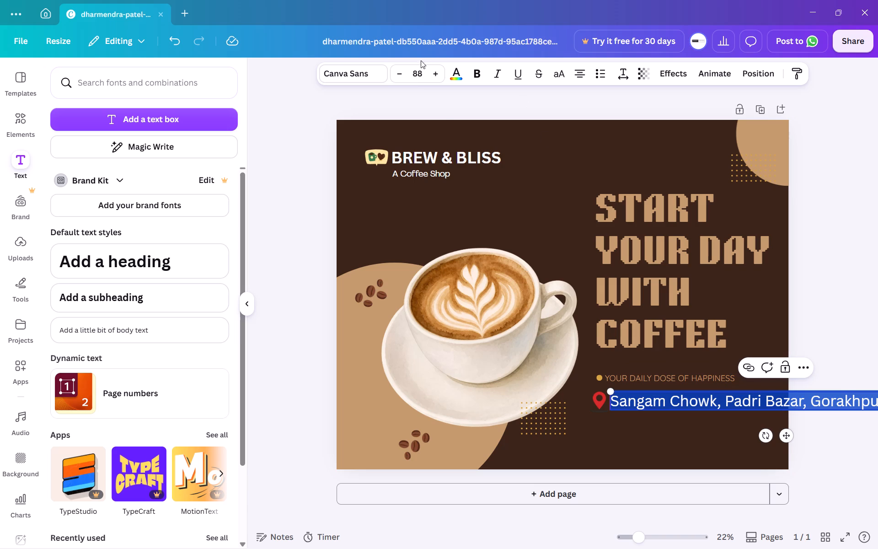
double_click(418, 75)
type("50")
key("Return")
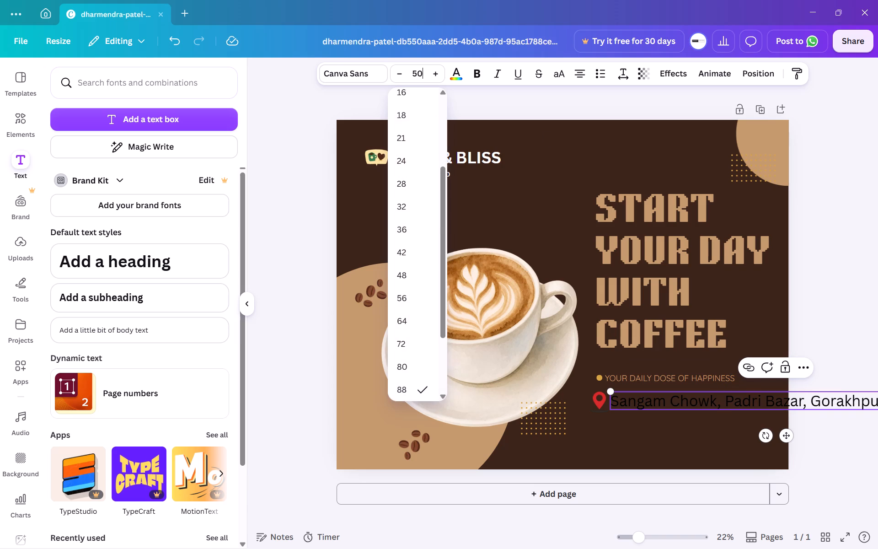
left_click(579, 78)
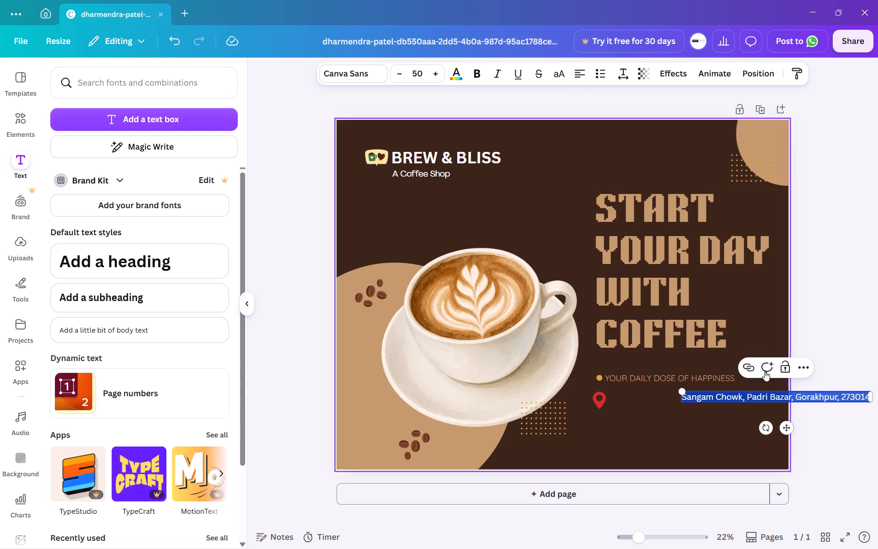
Move the resized address text back beside the red pin, vertically centred on it.
left_click_drag(787, 428, 717, 431)
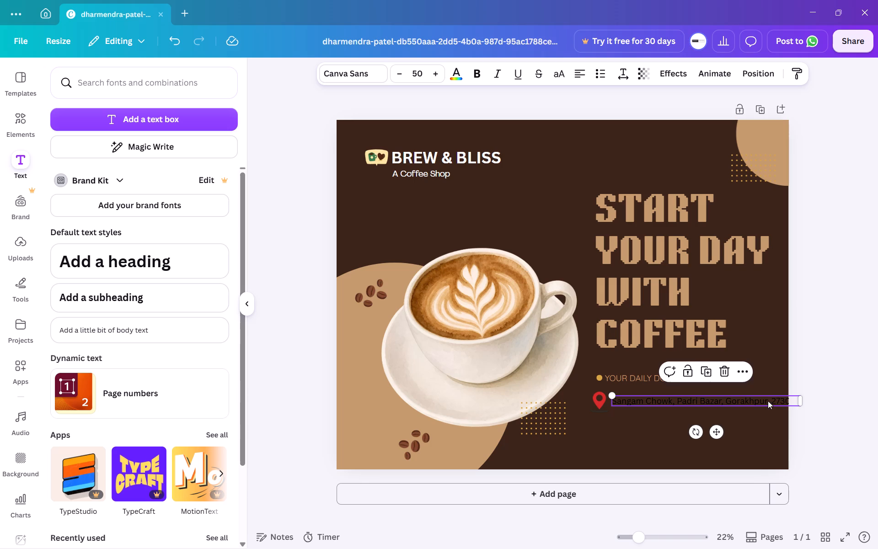
Delete the postal code from the end of the address line.
triple_click(768, 401)
key("Down")
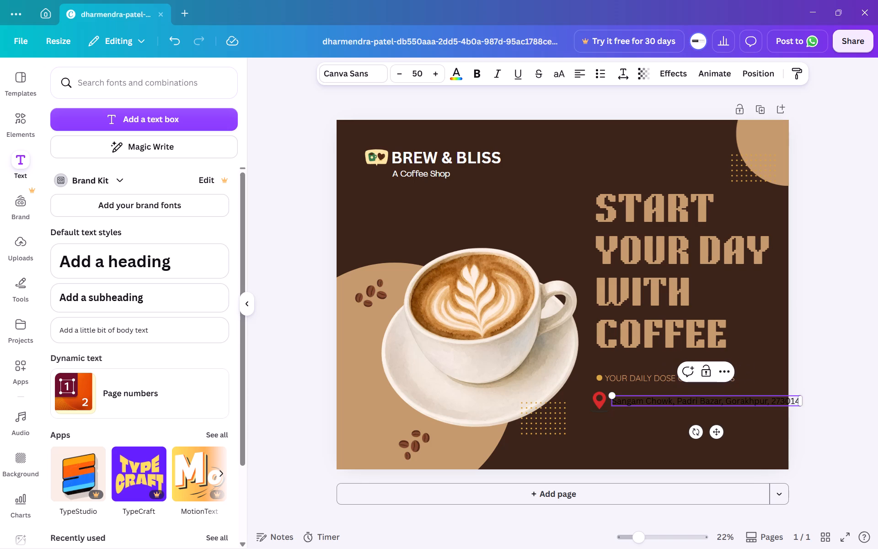
key("BackSpace")
key("BackSpace")
key("BackSpace")
key("BackSpace")
key("BackSpace")
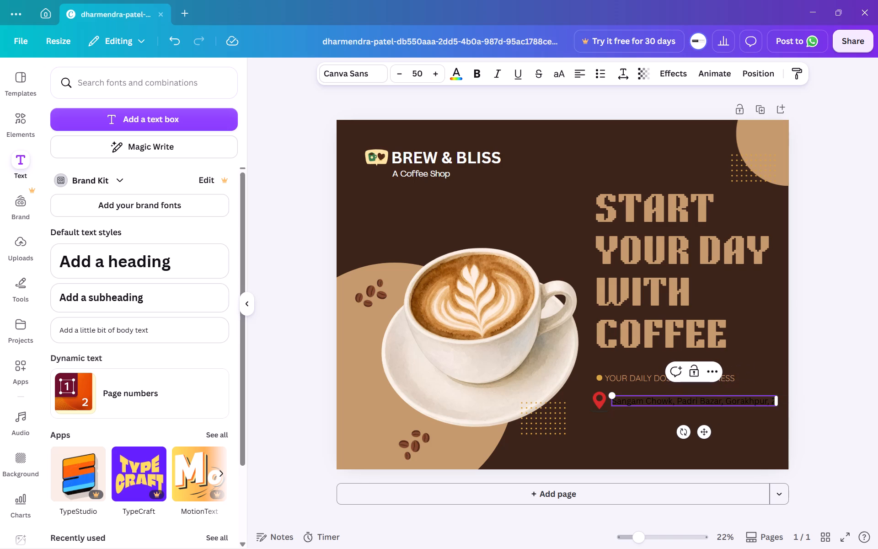
key("BackSpace")
key("BackSpace")
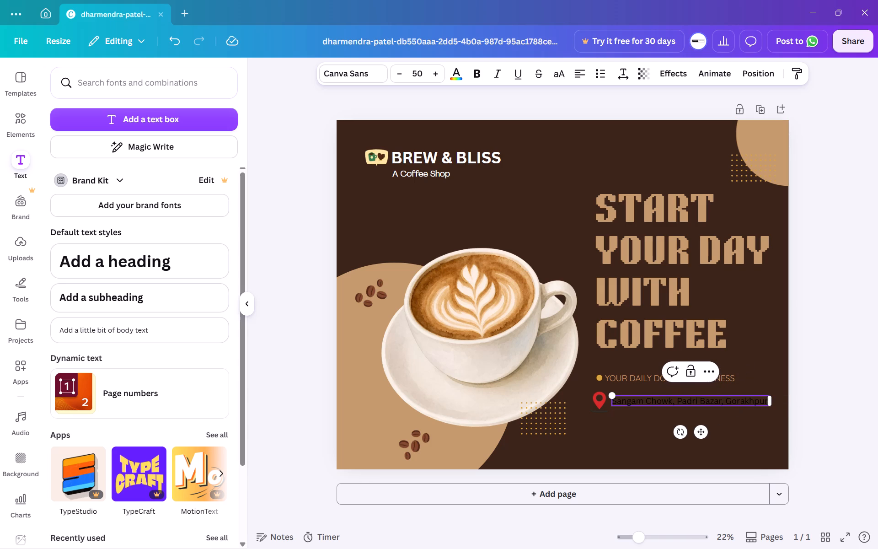
Recolour the whole address line white and make it bold.
triple_click(725, 402)
left_click(460, 76)
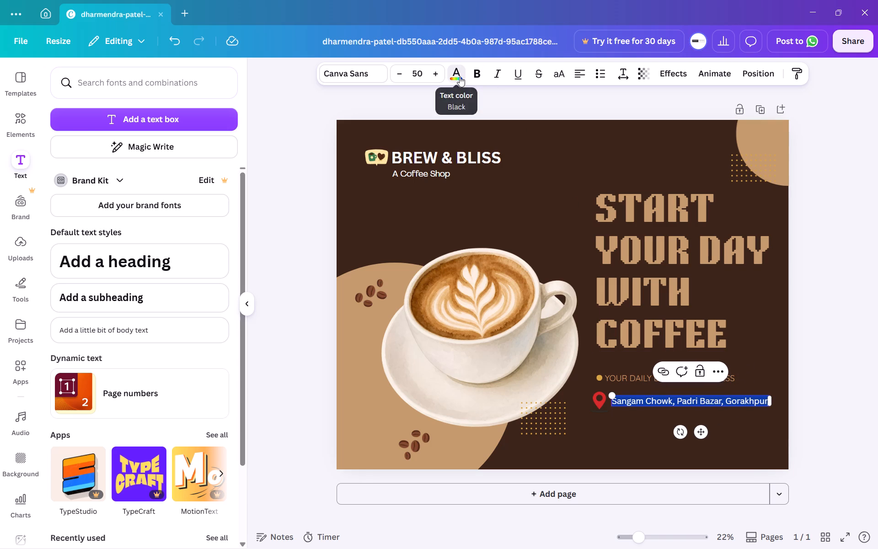
left_click(142, 159)
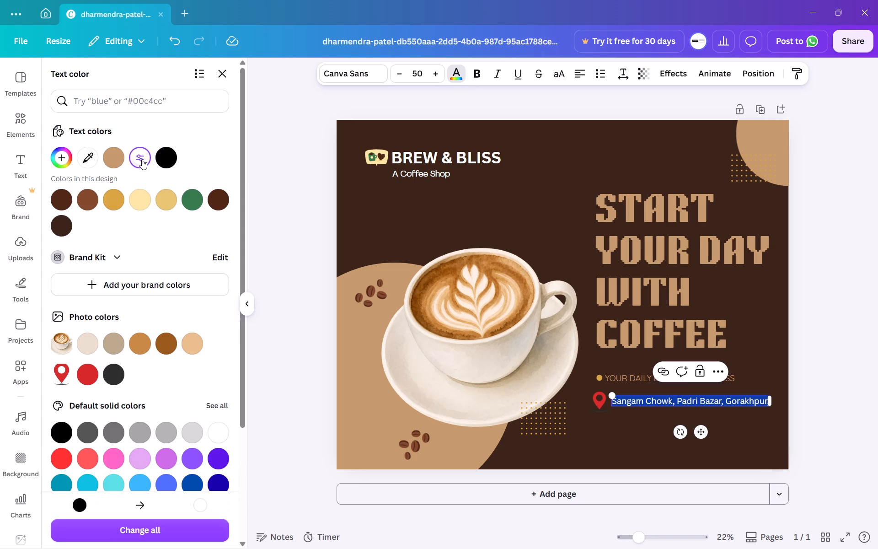
left_click(476, 75)
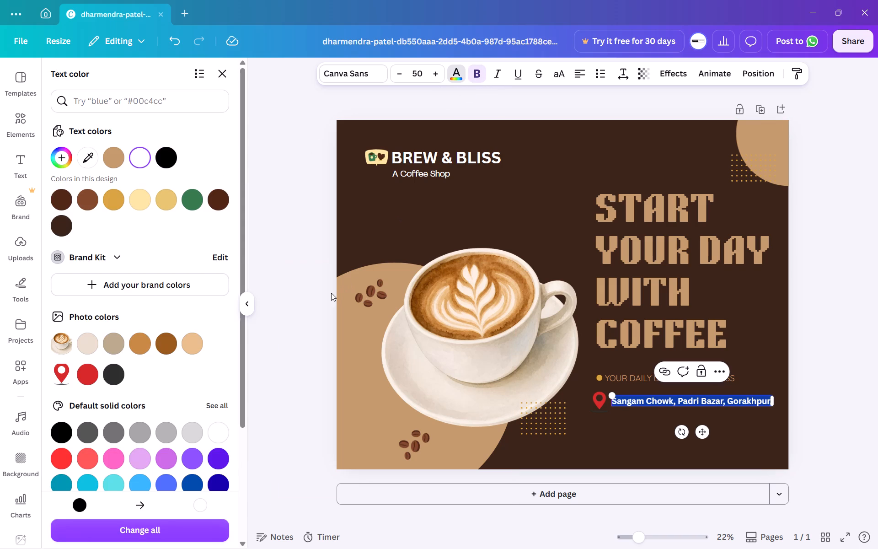
left_click(283, 221)
left_click(849, 331)
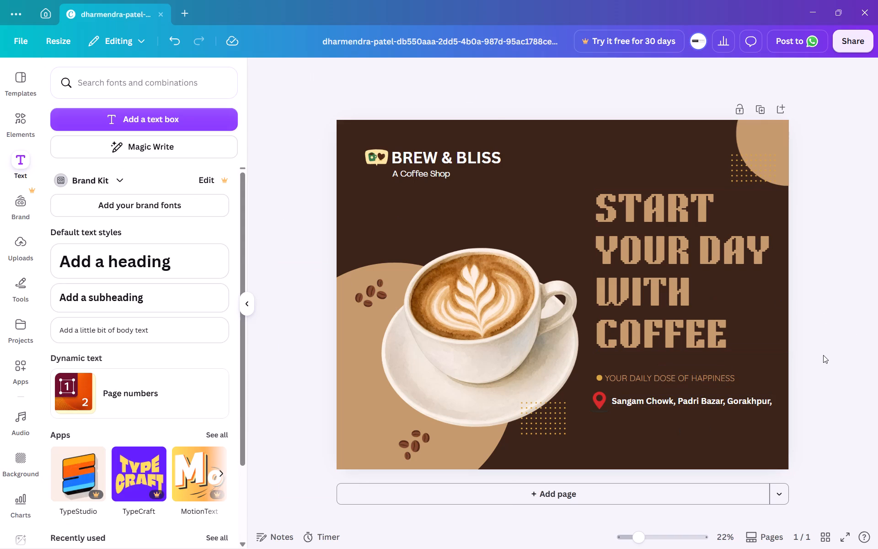
Remove the trailing comma after the city name in the address line.
triple_click(686, 361)
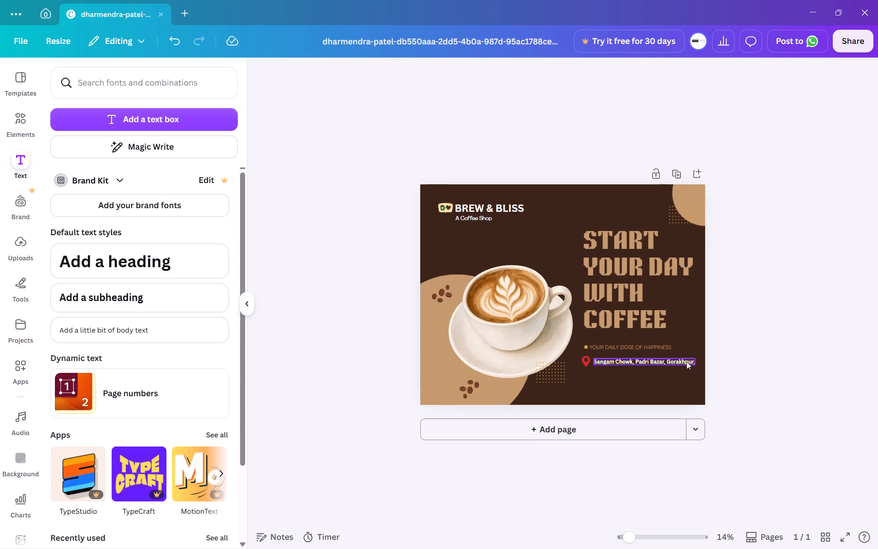
key("Down")
key("BackSpace")
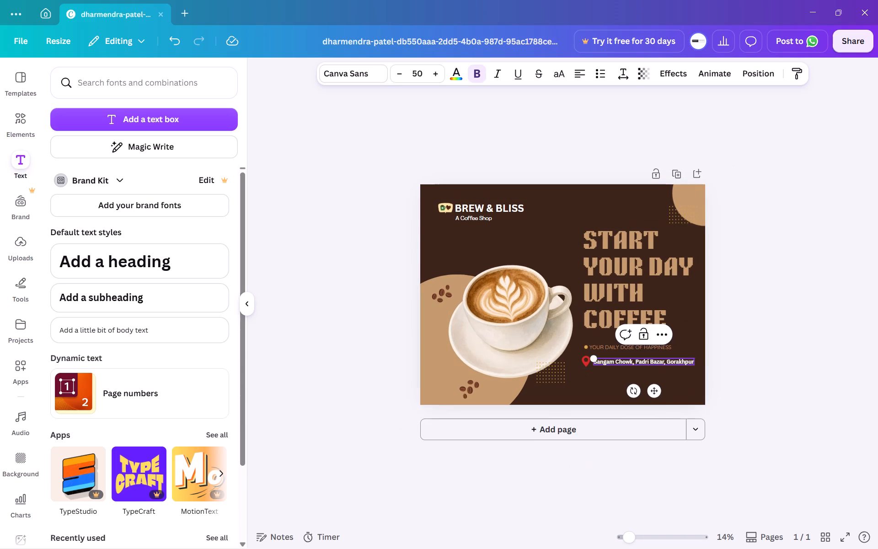
left_click(849, 375)
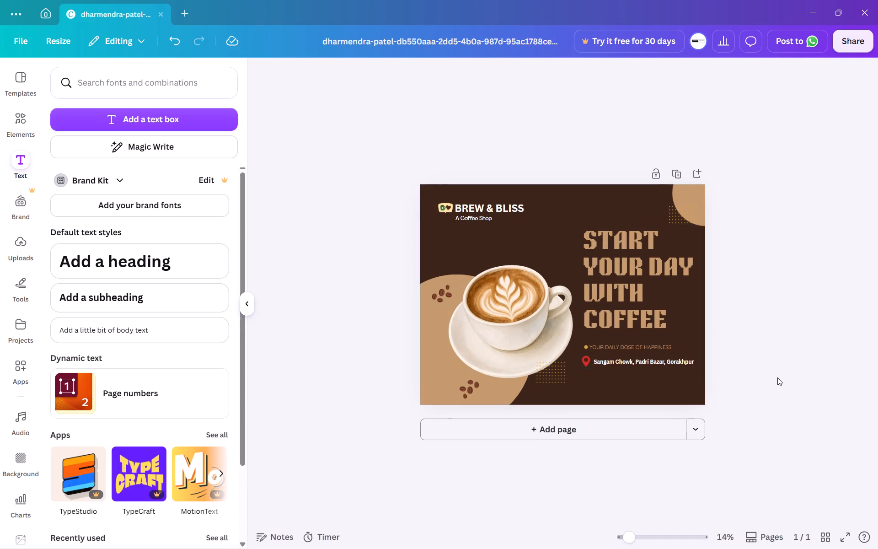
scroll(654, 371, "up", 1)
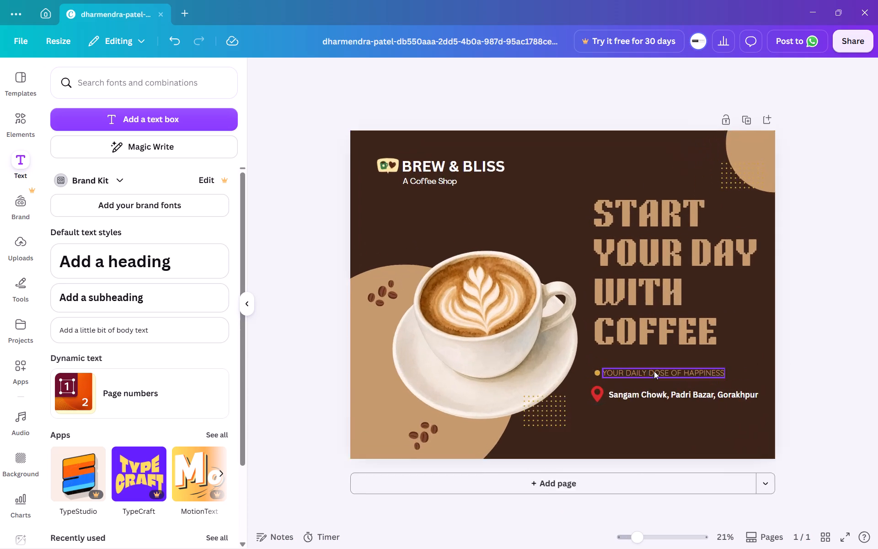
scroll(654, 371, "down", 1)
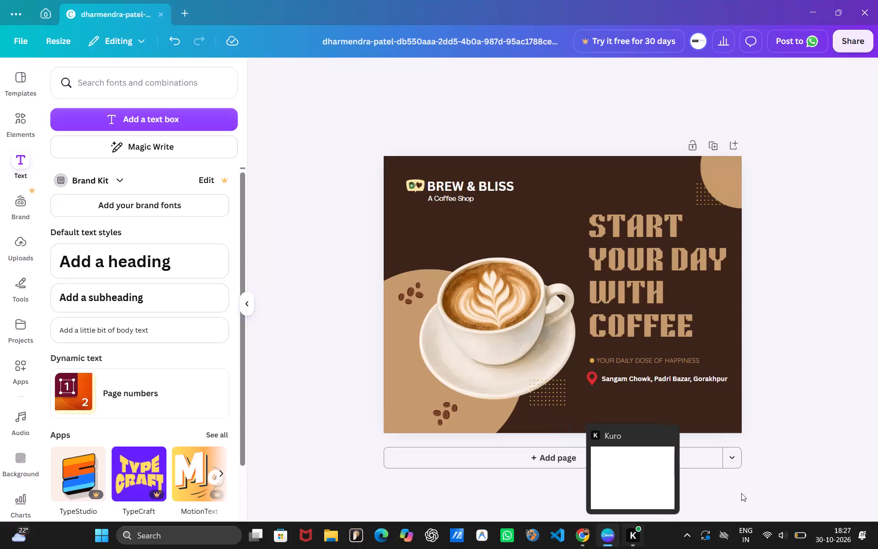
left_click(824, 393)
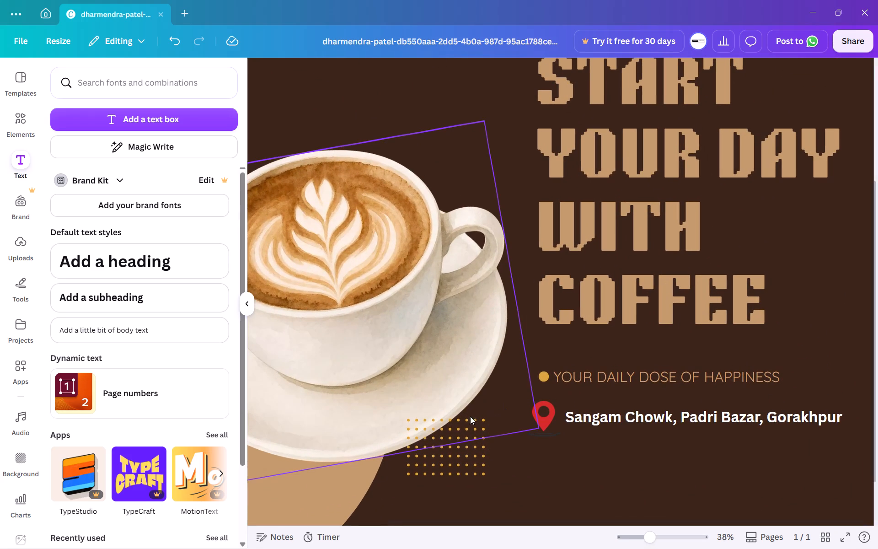
Move a few dots from the bottom row of the dotted pattern beside the saucer to the poster's lower-right corner.
left_click_drag(493, 482, 466, 475)
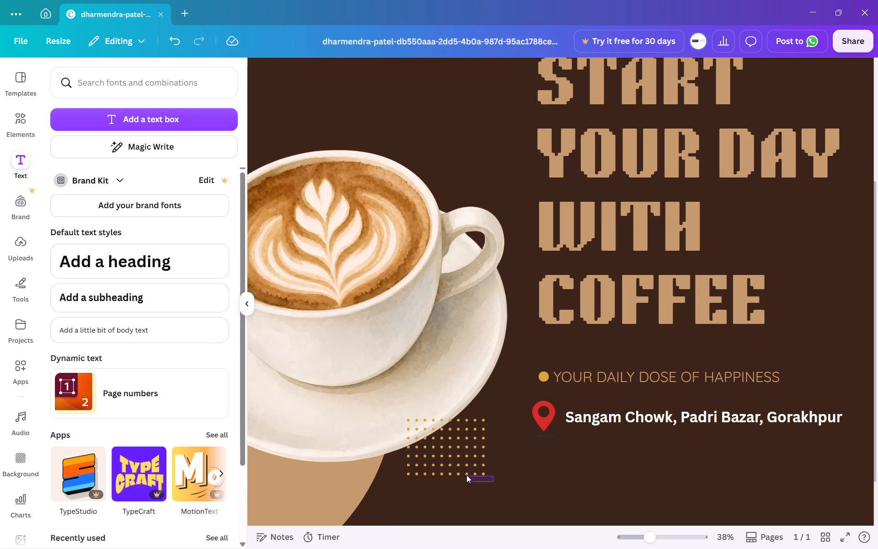
left_click_drag(466, 475, 461, 471)
left_click(488, 447)
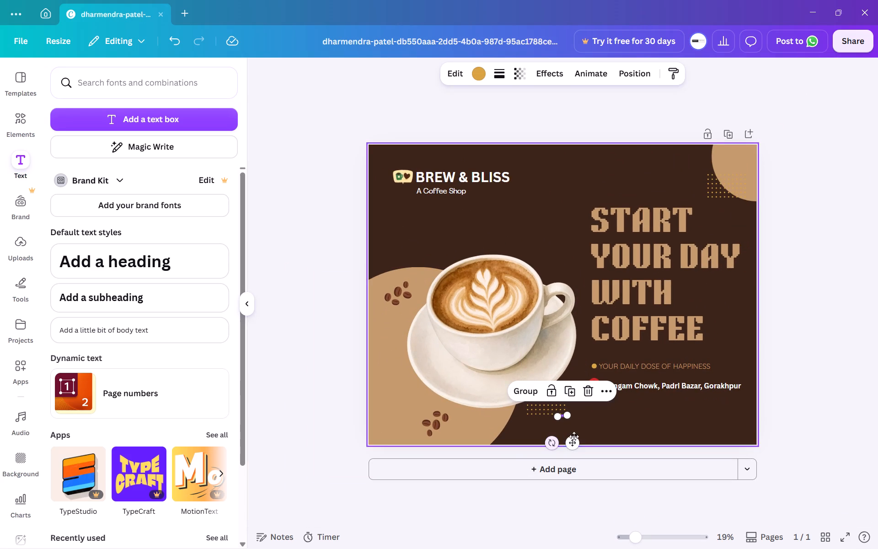
left_click_drag(574, 437, 742, 452)
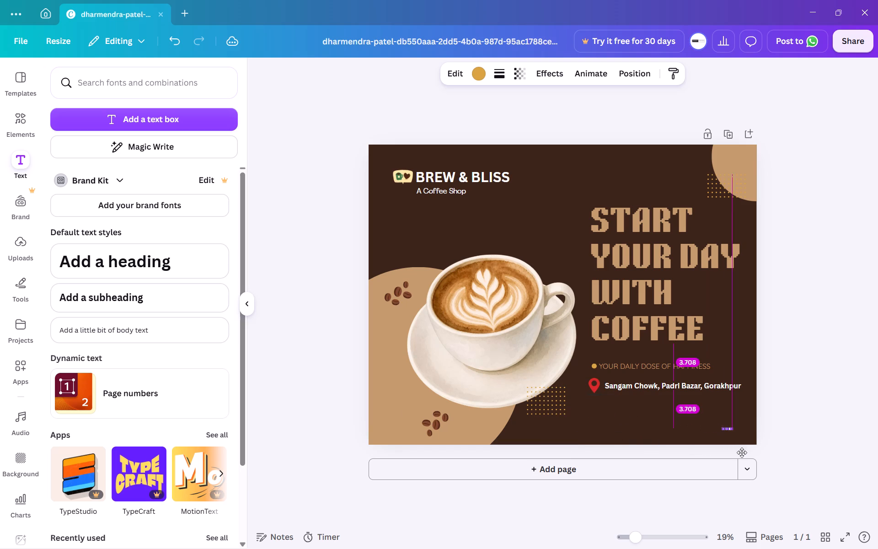
Nudge the small row of dots into its place in the poster's lower-right corner and deselect it.
left_click_drag(742, 452, 743, 453)
left_click(815, 441)
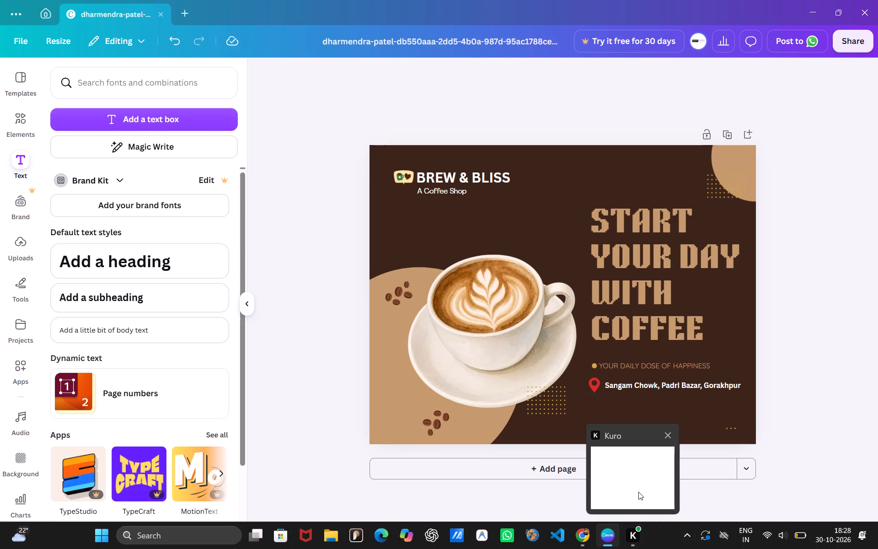
Switch to the ChatGPT conversation in Chrome and review the reference design and the client brief's required text.
left_click(582, 535)
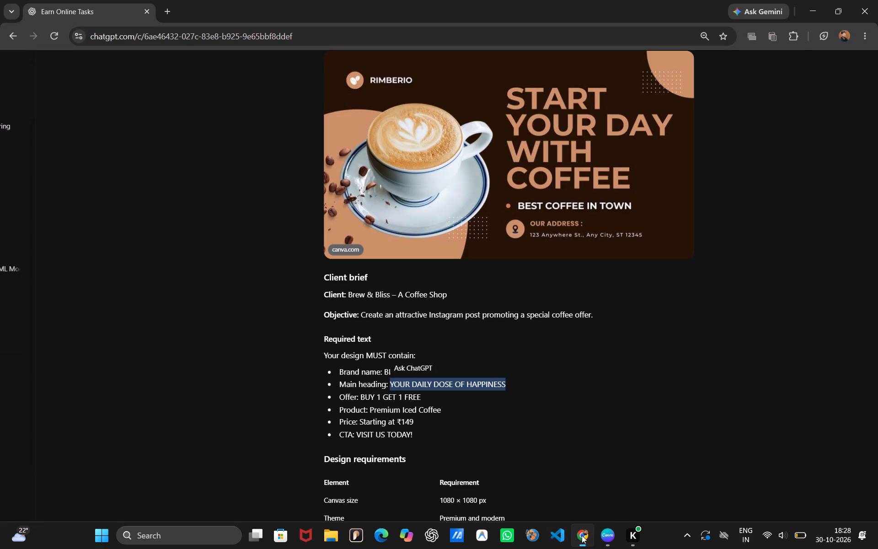
left_click(523, 436)
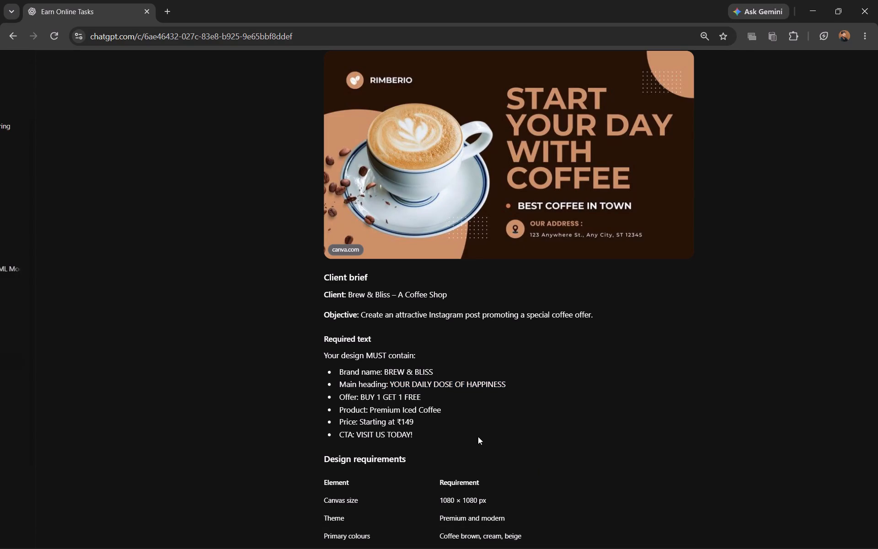
scroll(422, 426, "down", 1)
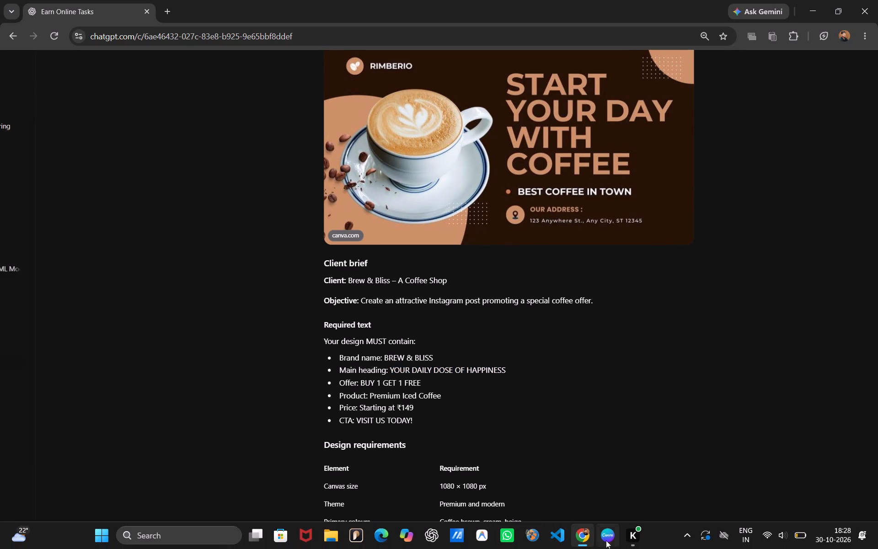
Switch back to Canva and open the "START YOUR DAY WITH COFFEE" heading for editing at the end of its last word.
left_click(600, 536)
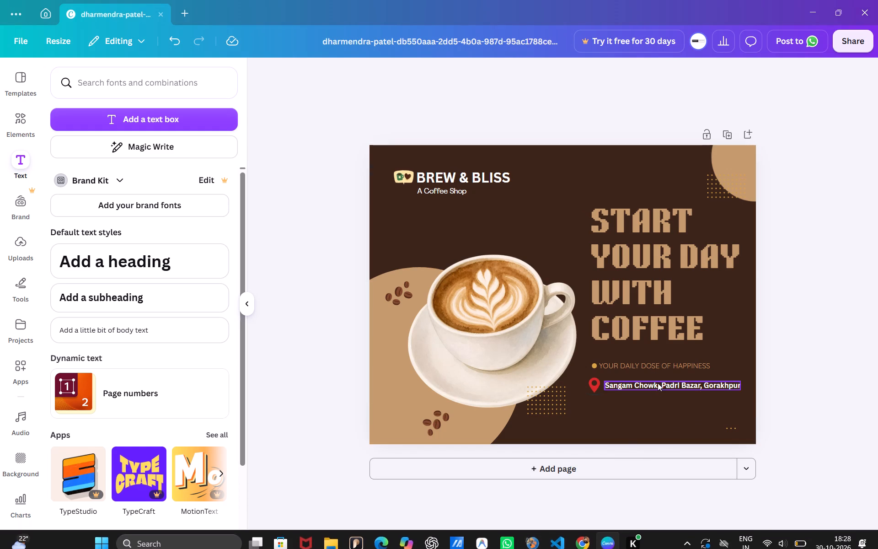
left_click(707, 336)
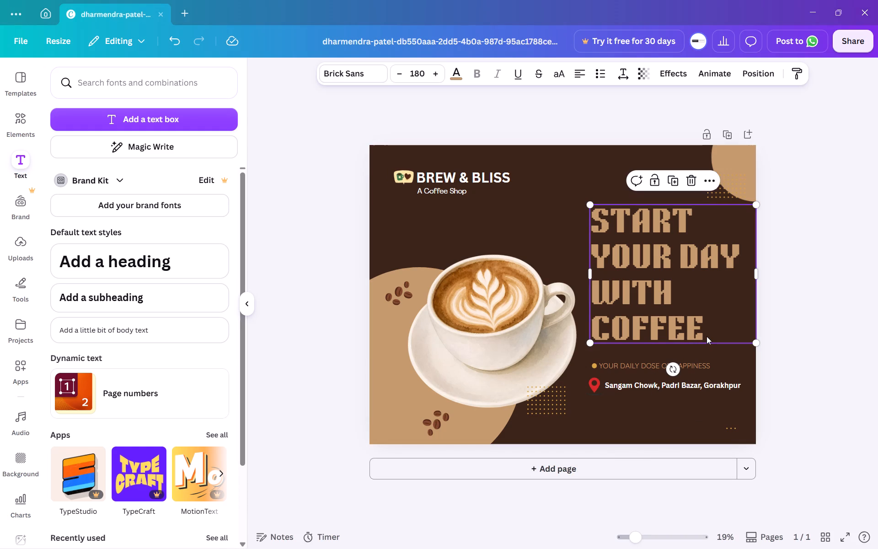
left_click(704, 329)
left_click_drag(704, 329, 703, 328)
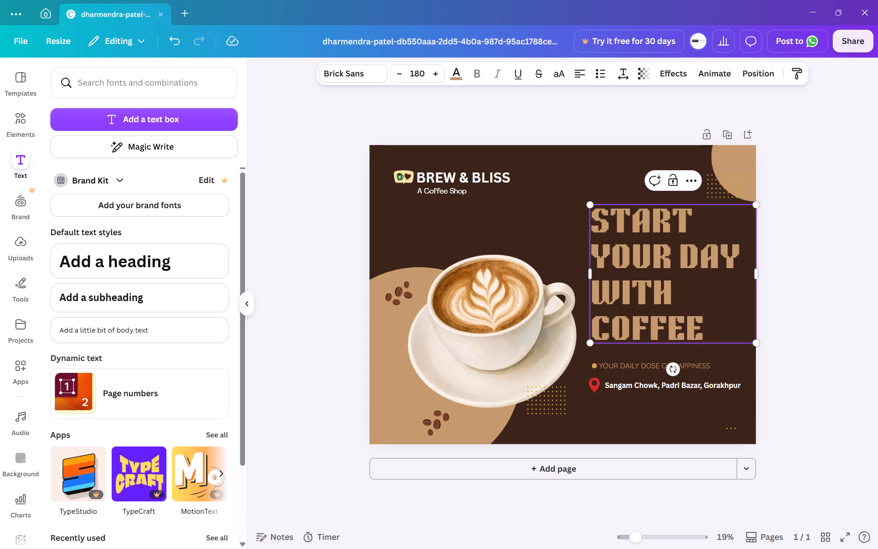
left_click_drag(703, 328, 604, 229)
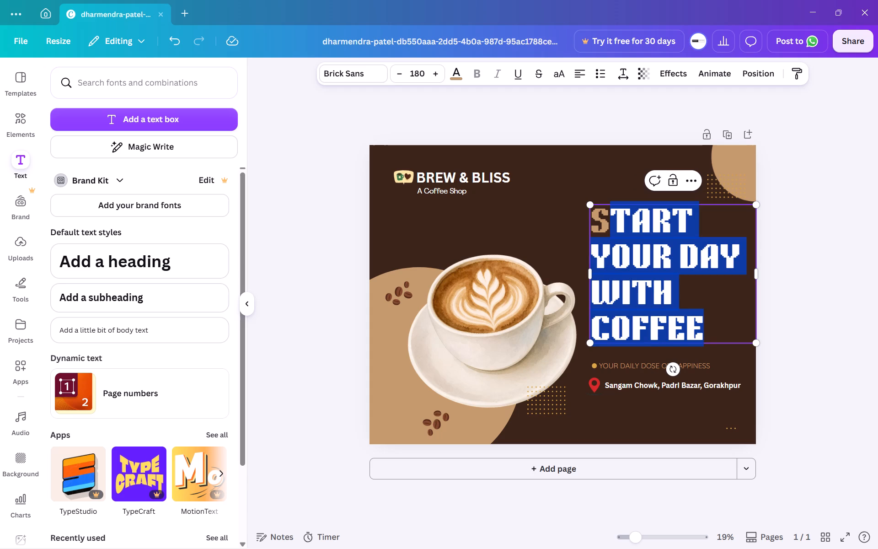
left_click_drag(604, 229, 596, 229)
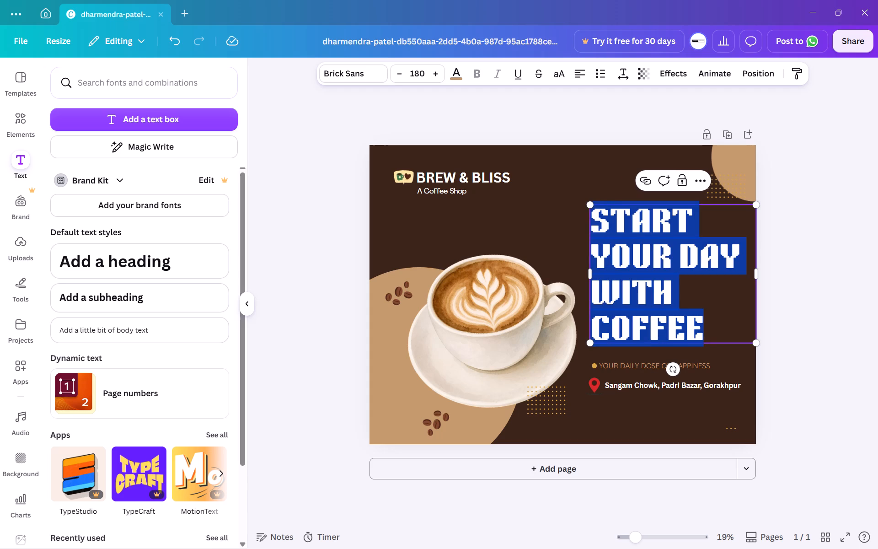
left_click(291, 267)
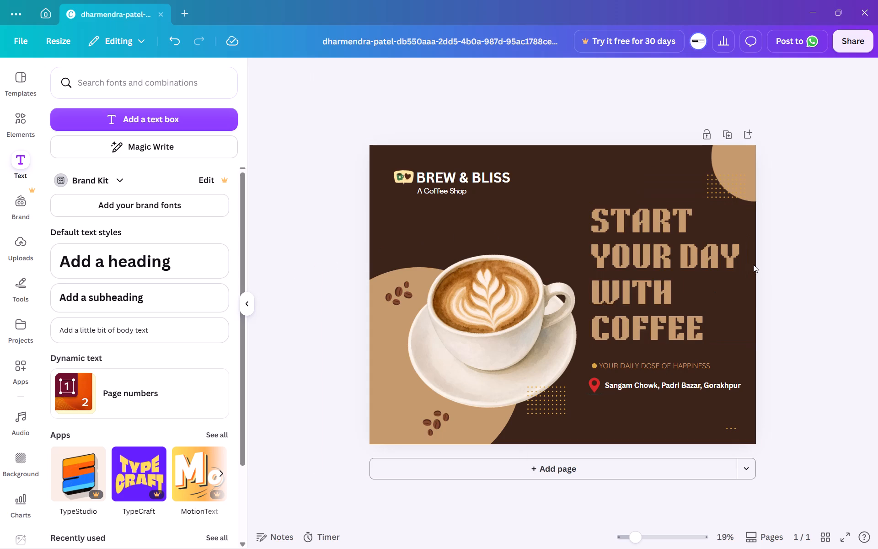
Enlarge the cup-and-heart logo icon beside the BREW & BLISS name to about 3.5 wide by 2.6 high.
left_click(408, 181)
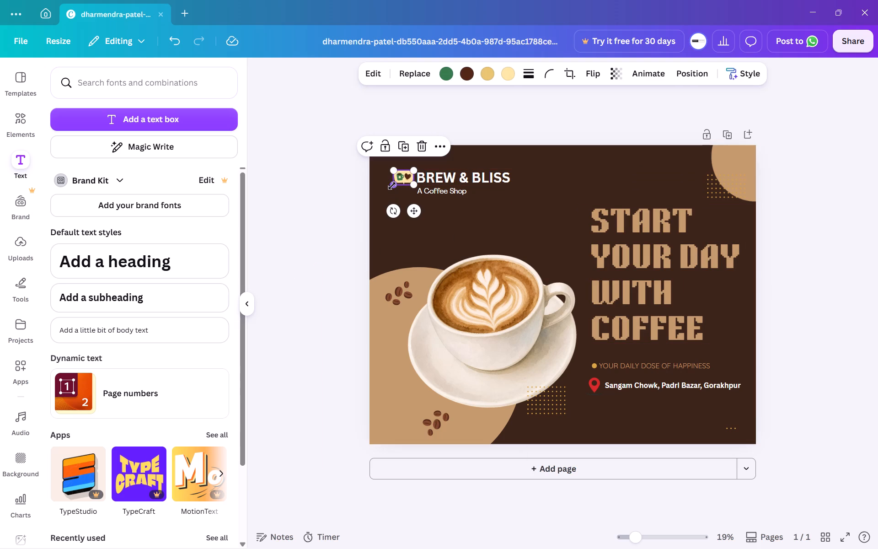
left_click_drag(393, 186, 385, 200)
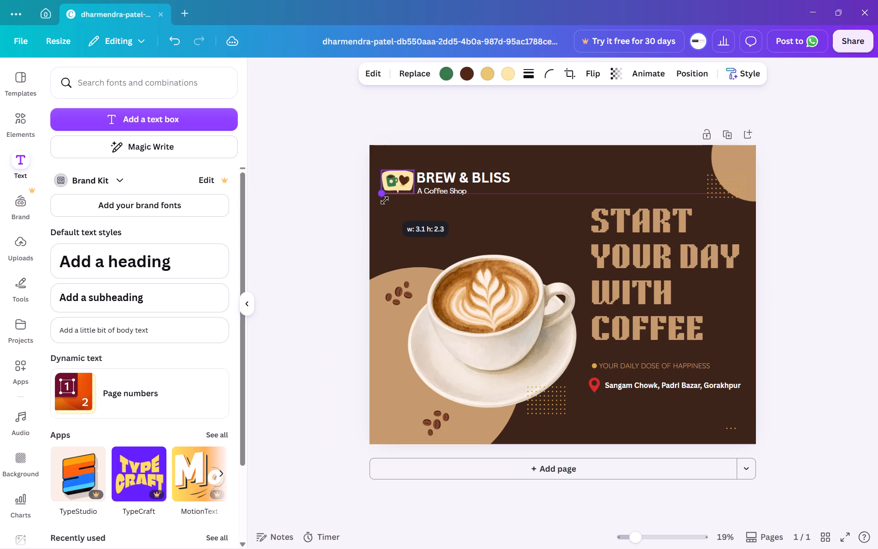
left_click_drag(385, 200, 384, 200)
left_click(315, 220)
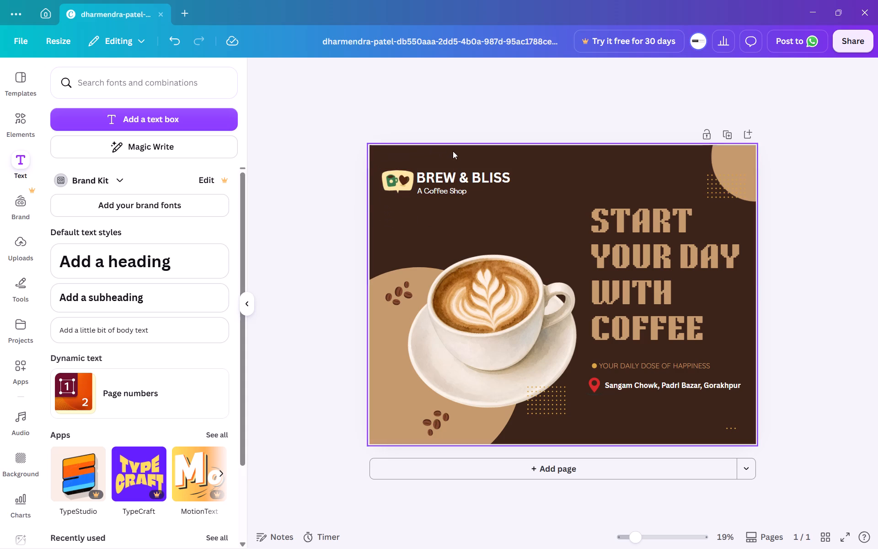
left_click(388, 185)
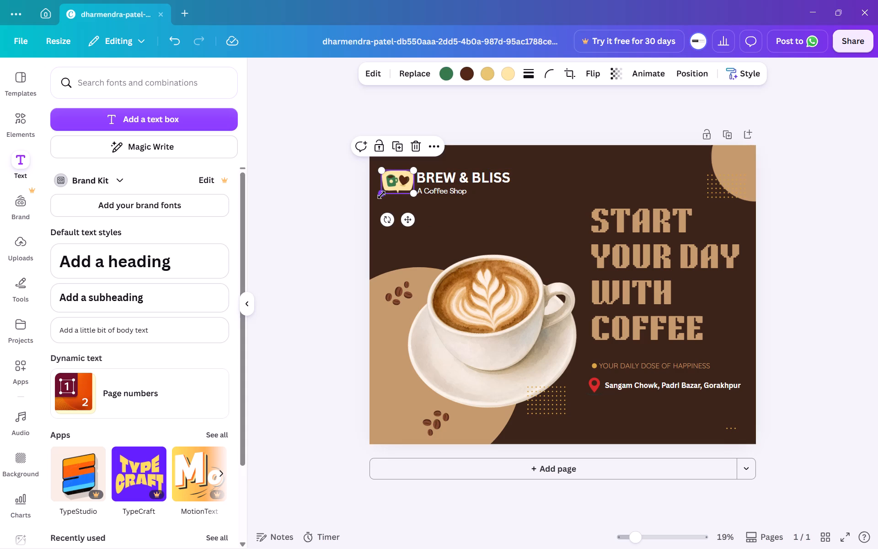
left_click(381, 195)
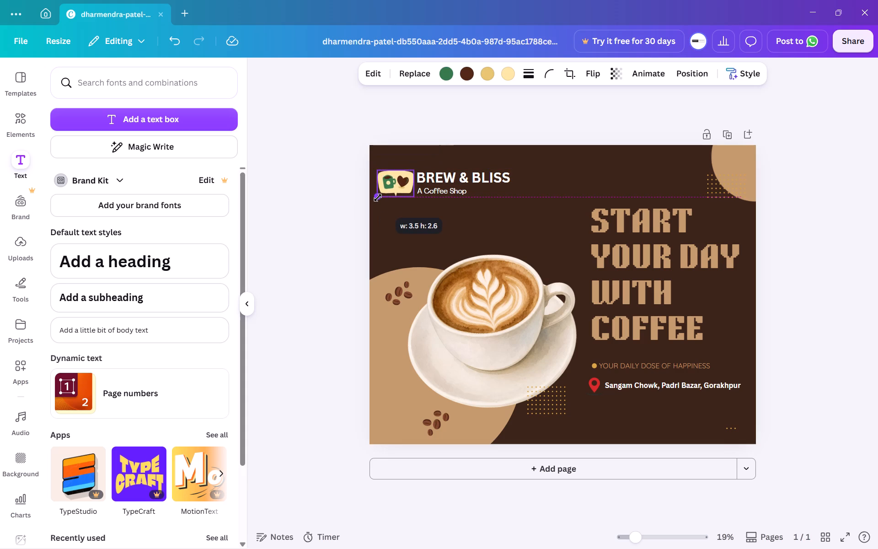
left_click(351, 204)
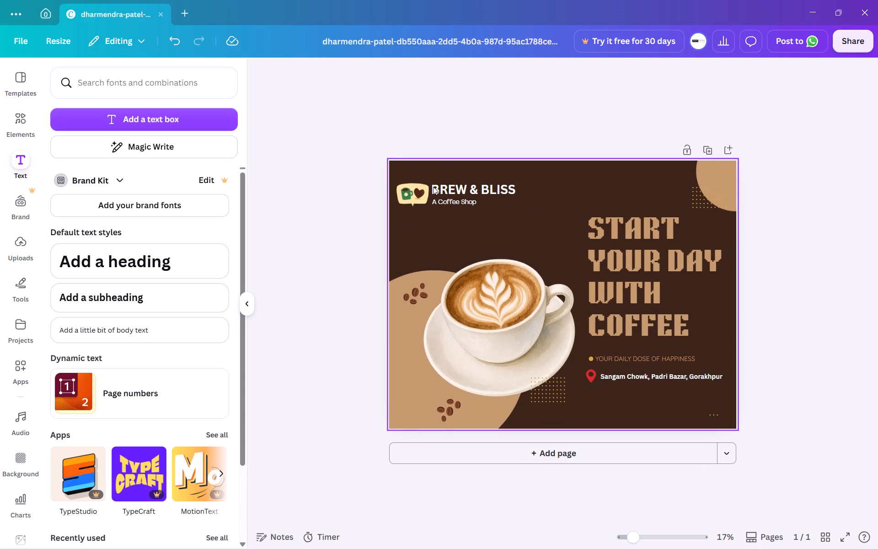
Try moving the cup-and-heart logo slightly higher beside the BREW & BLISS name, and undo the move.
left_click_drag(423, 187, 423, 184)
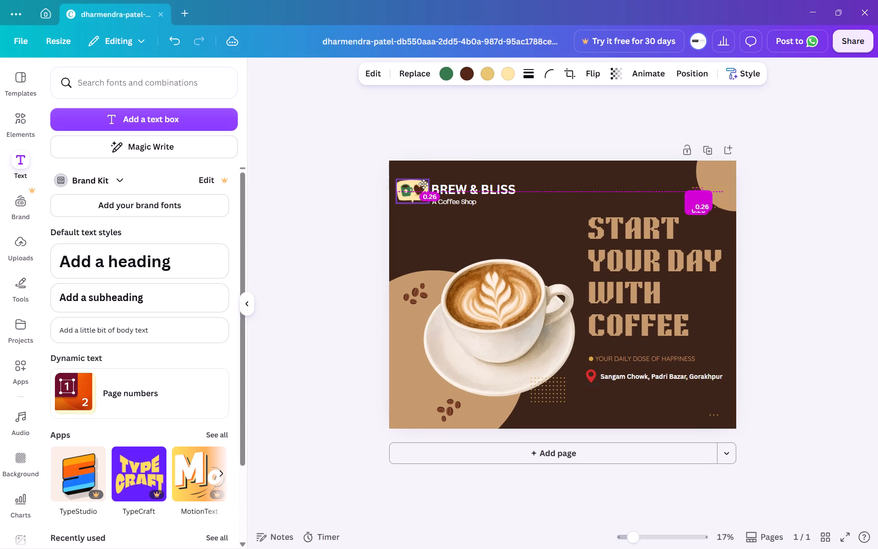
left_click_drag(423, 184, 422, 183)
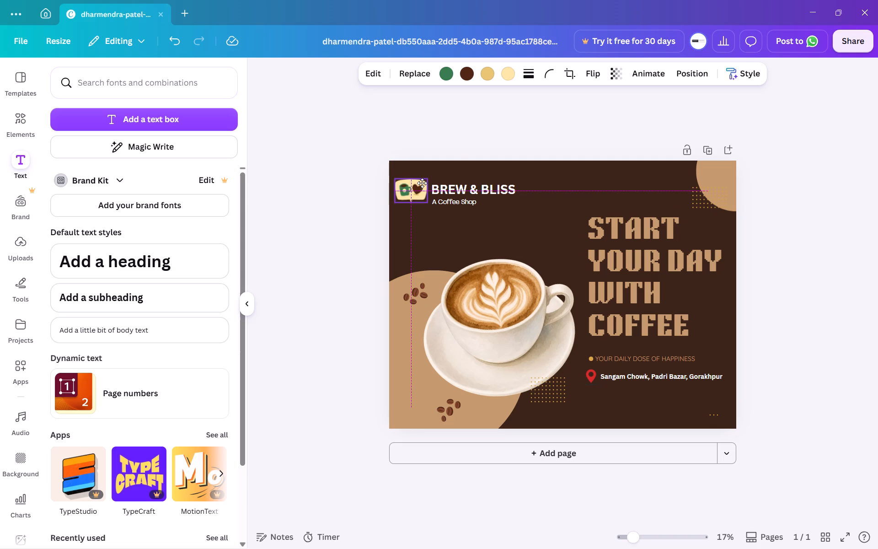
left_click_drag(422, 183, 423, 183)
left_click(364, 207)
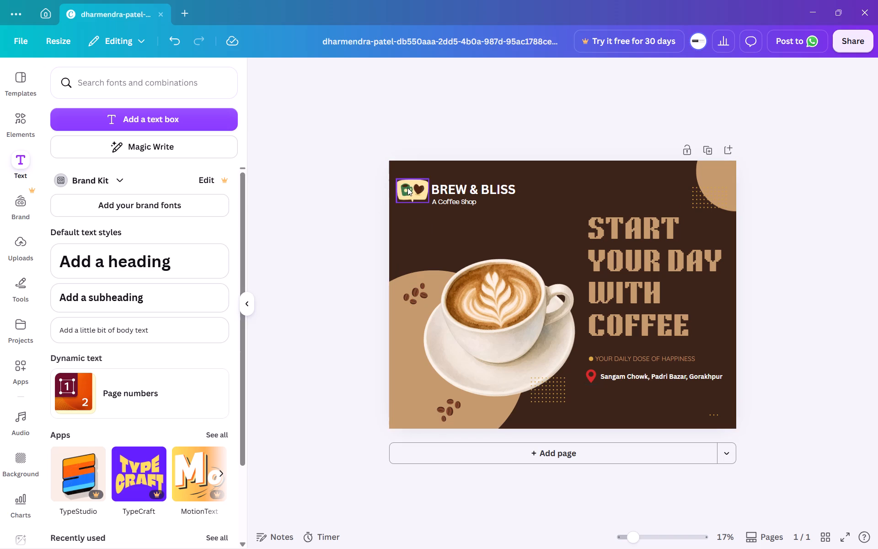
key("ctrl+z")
Move the cup-and-heart logo slightly higher beside the BREW & BLISS name.
scroll(407, 188, "up", 1)
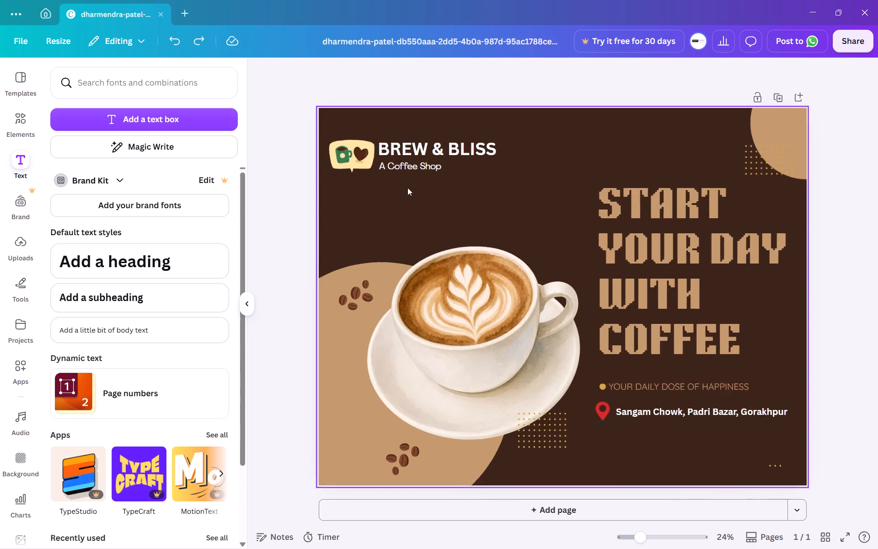
scroll(407, 188, "right", 3)
left_click(288, 163)
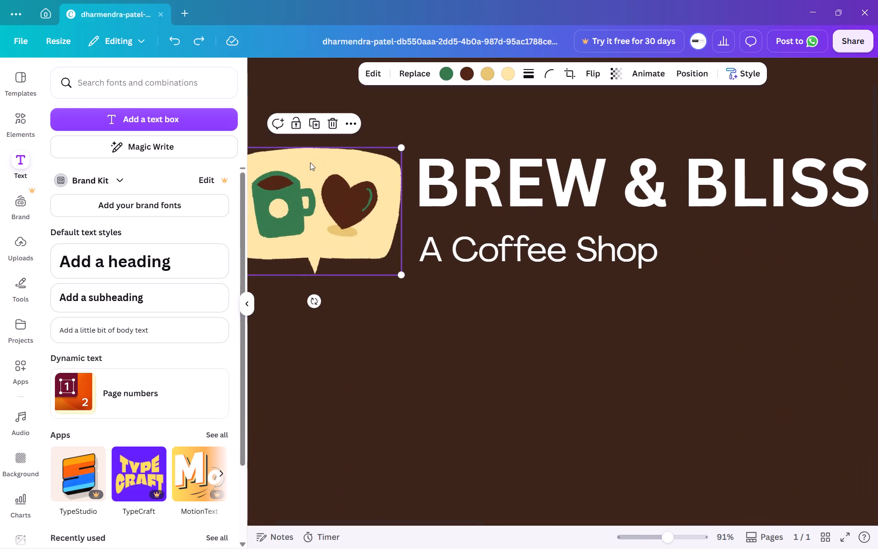
left_click(324, 173)
scroll(324, 173, "right", 3)
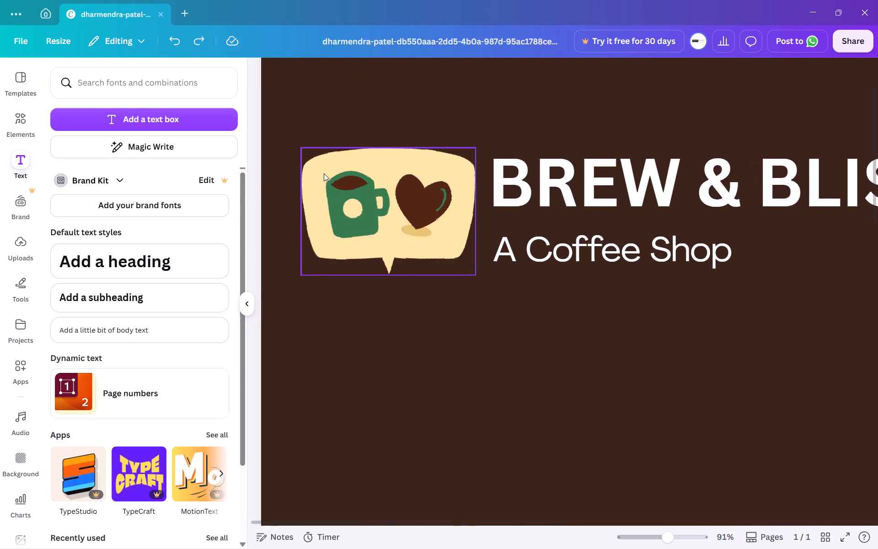
left_click_drag(352, 179, 353, 175)
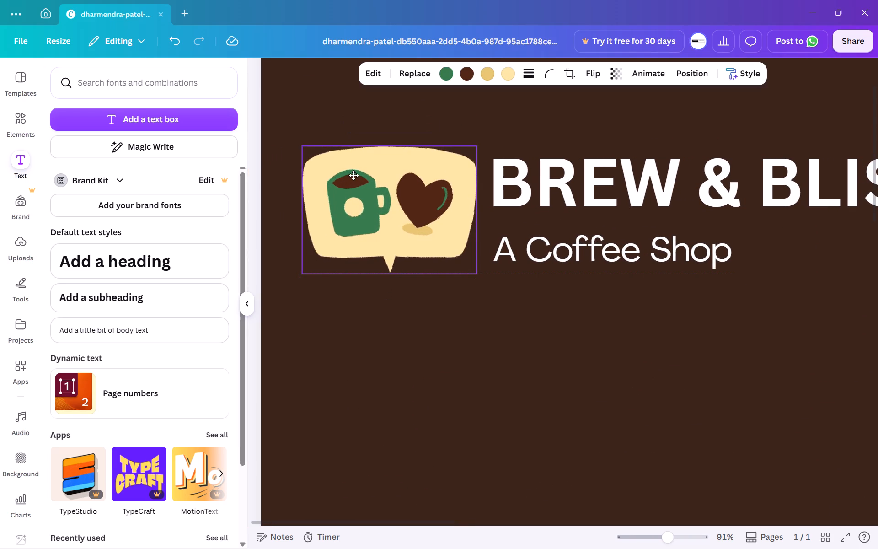
left_click_drag(353, 175, 350, 173)
left_click(396, 341)
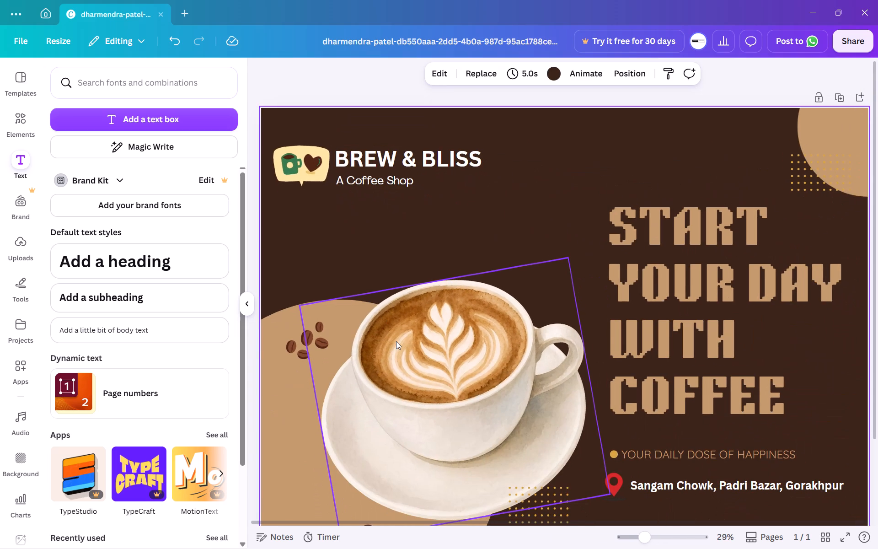
left_click(334, 262)
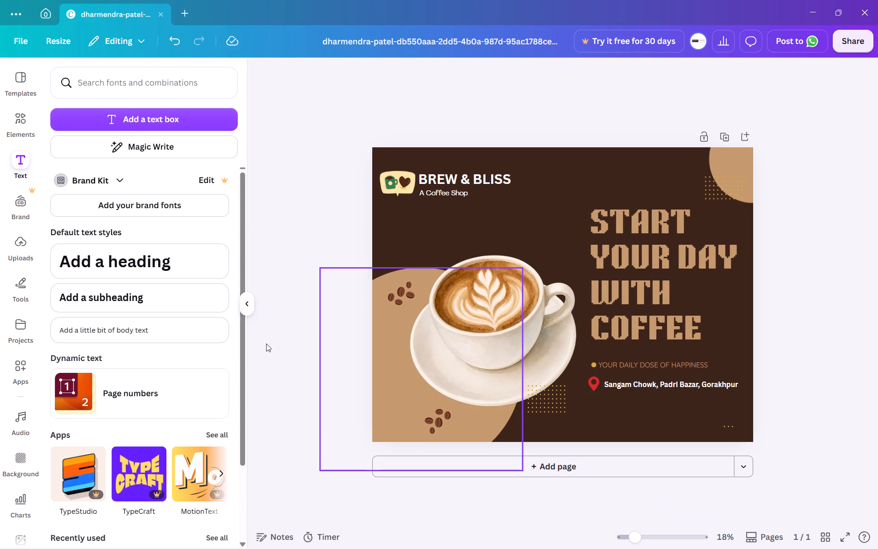
left_click(127, 85)
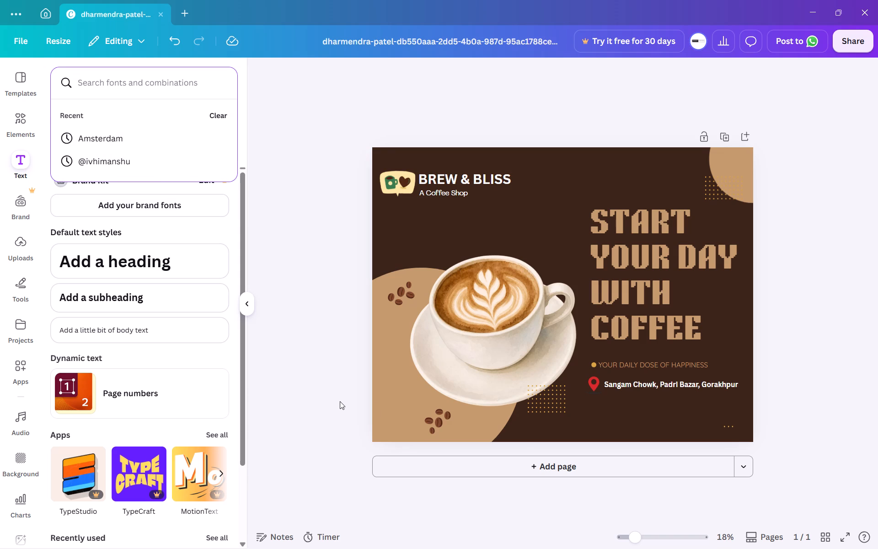
Duplicate the coffee-bean cluster below the saucer, rotate the copy, and place it on the tan circle beside the saucer's left edge.
left_click(439, 426)
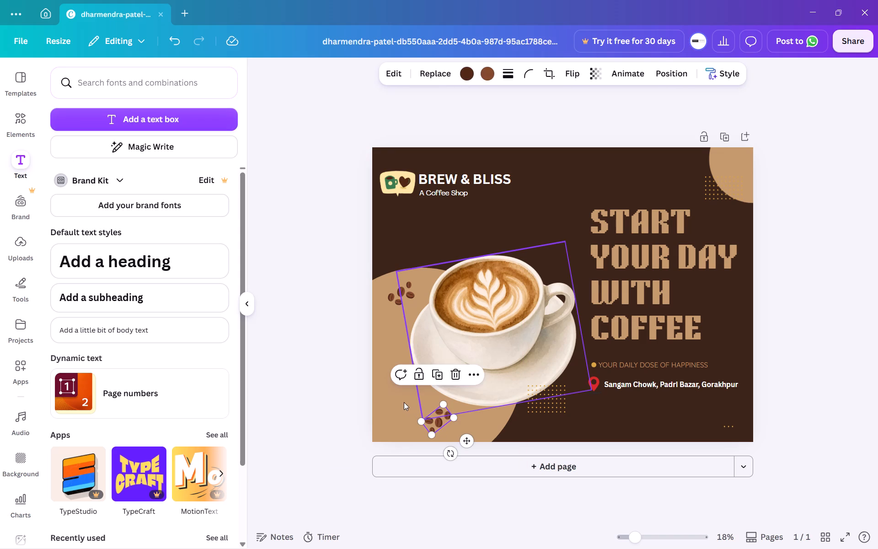
left_click(443, 374)
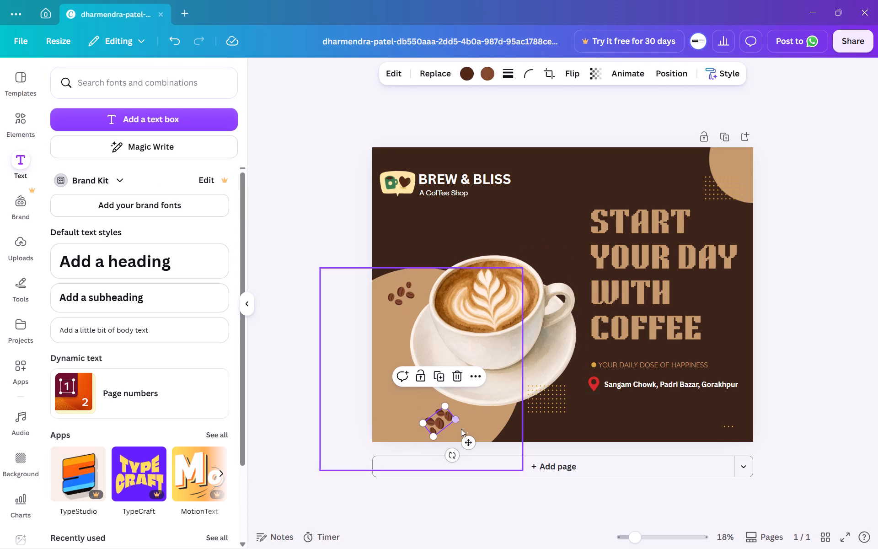
left_click_drag(451, 456, 444, 454)
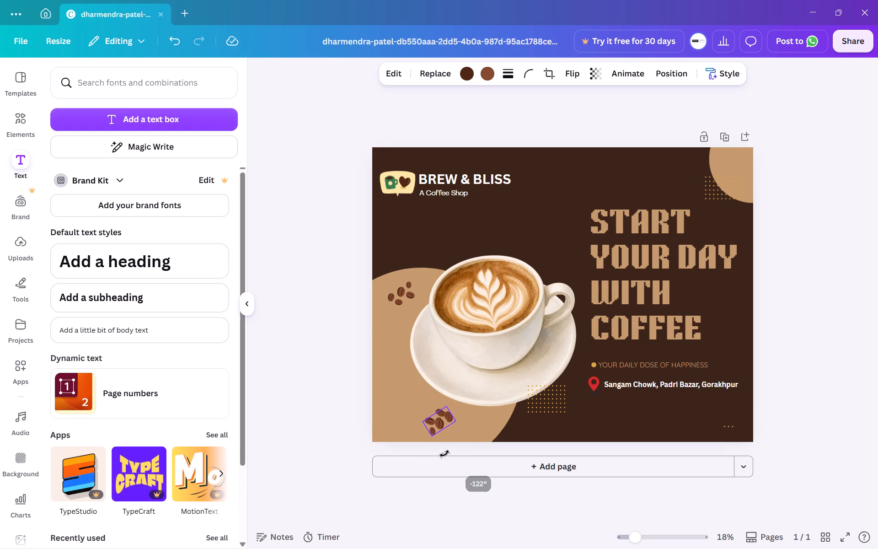
left_click_drag(444, 454, 426, 449)
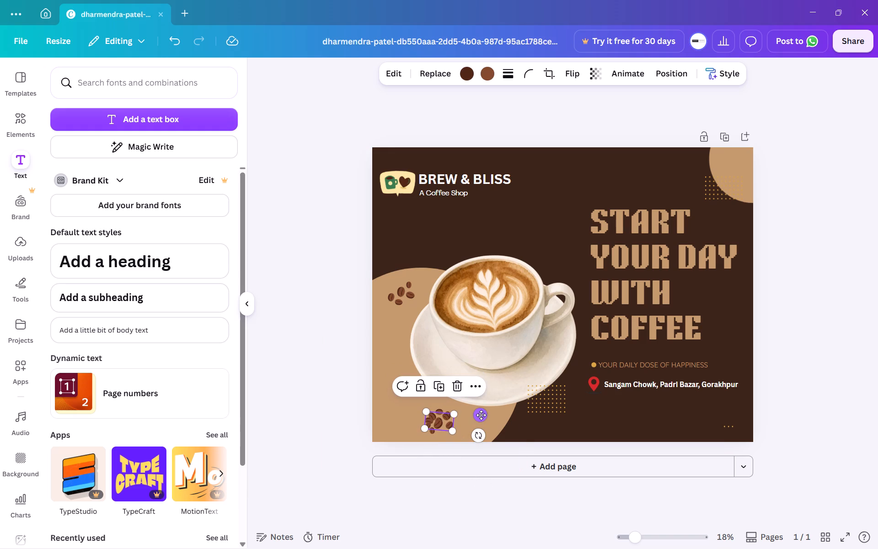
left_click_drag(481, 415, 434, 353)
left_click(331, 351)
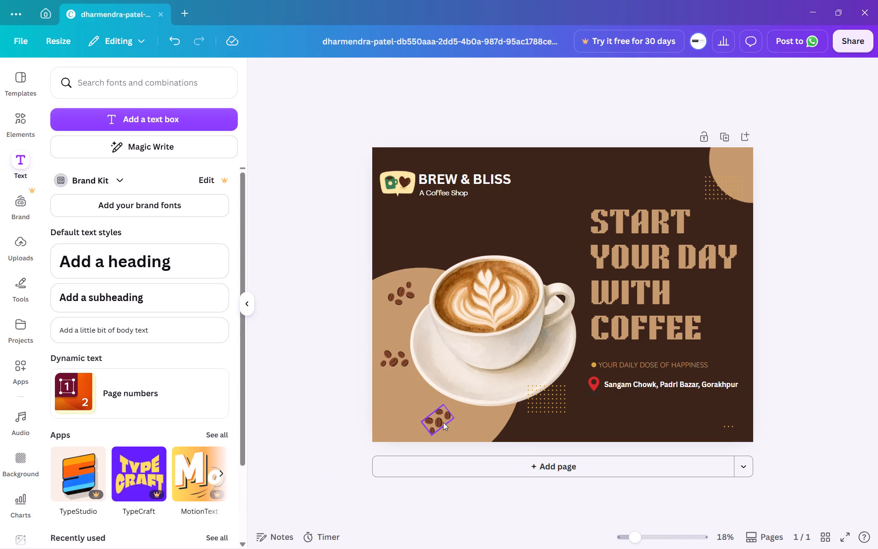
Move the bottom coffee-bean cluster slightly left on the tan circle below the saucer, and collapse the text options for a clear view.
left_click_drag(443, 423, 430, 420)
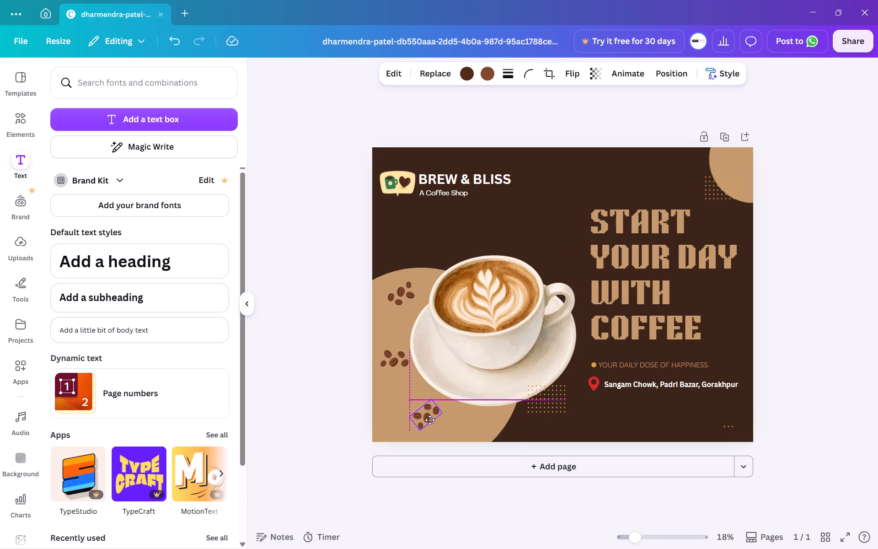
left_click_drag(430, 420, 429, 421)
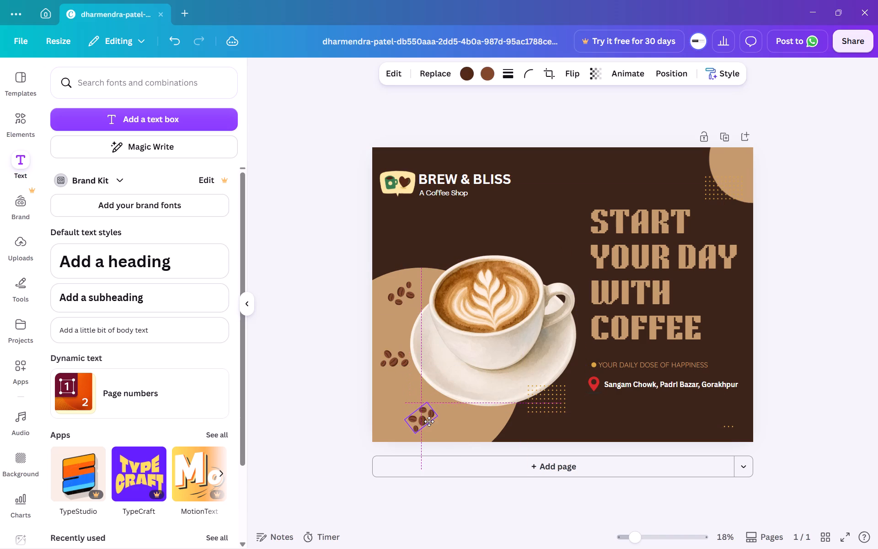
left_click_drag(429, 421, 434, 421)
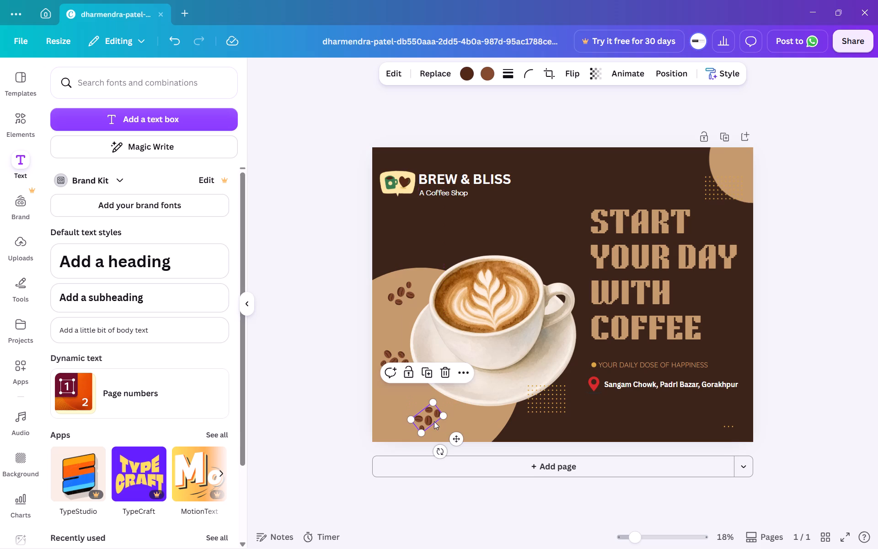
left_click(299, 404)
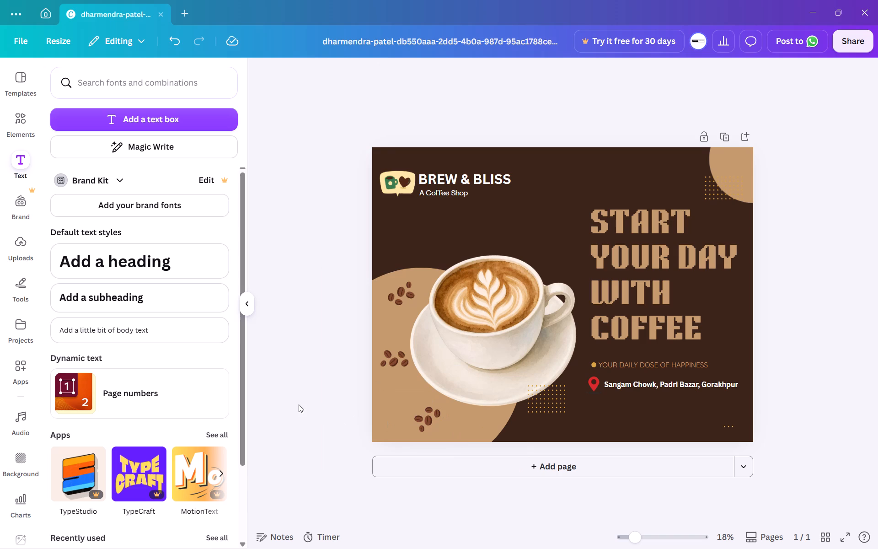
left_click(341, 394)
left_click(253, 307)
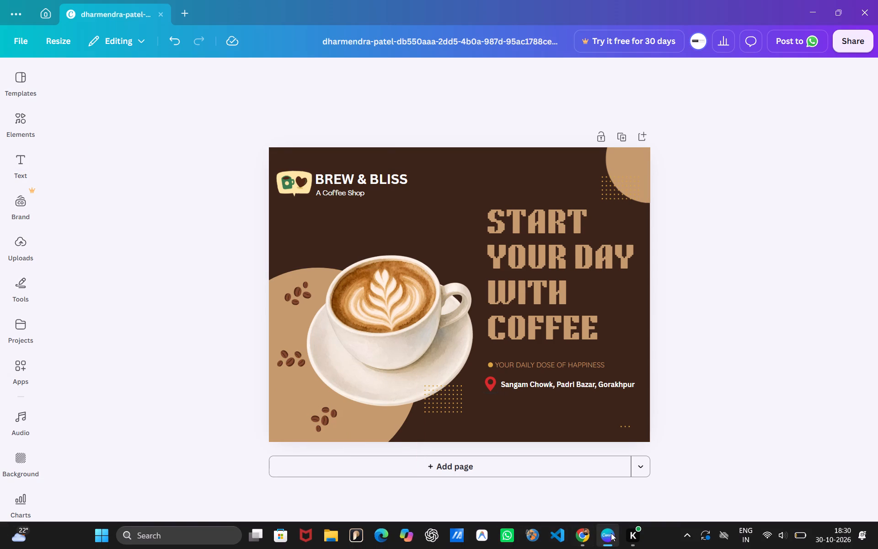
Switch to Chrome and copy the Offer, Product, Price and CTA lines from the client brief's required text.
left_click(588, 534)
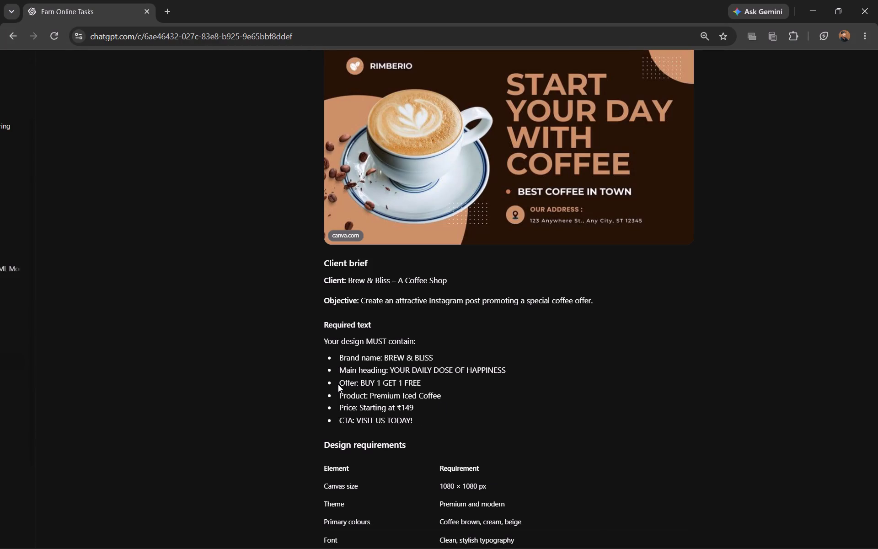
left_click_drag(338, 382, 369, 398)
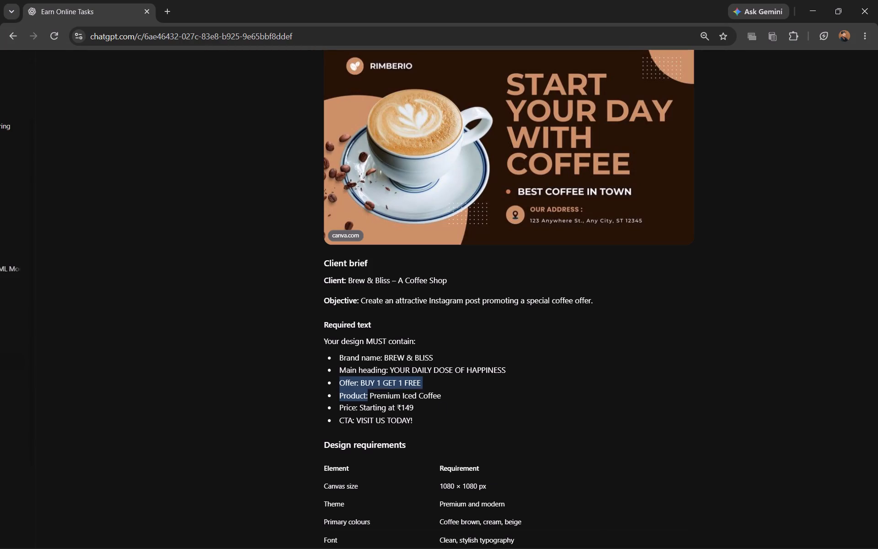
left_click_drag(369, 398, 419, 425)
key("ctrl+c")
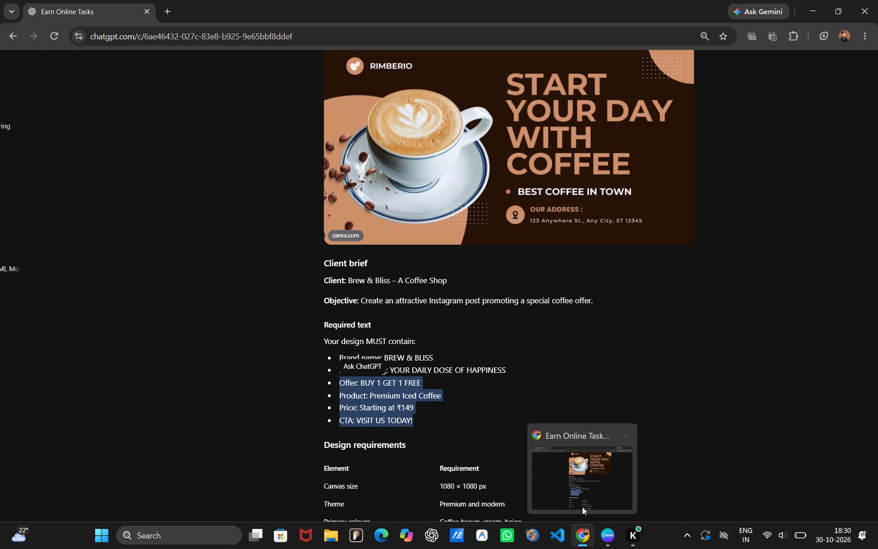
left_click(584, 485)
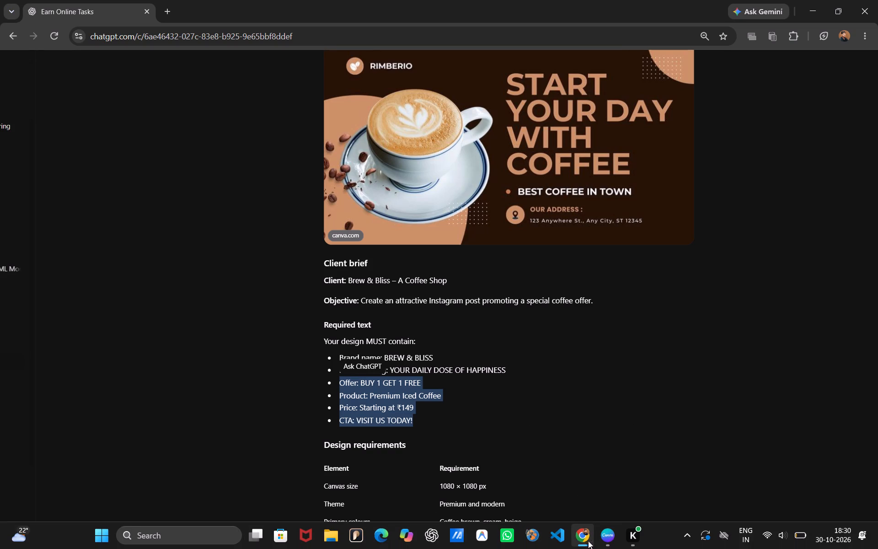
Switch back to Canva and paste the copied Offer, Product, Price and CTA lines on new lines below YOUR DAILY DOSE OF HAPPINESS.
left_click(603, 537)
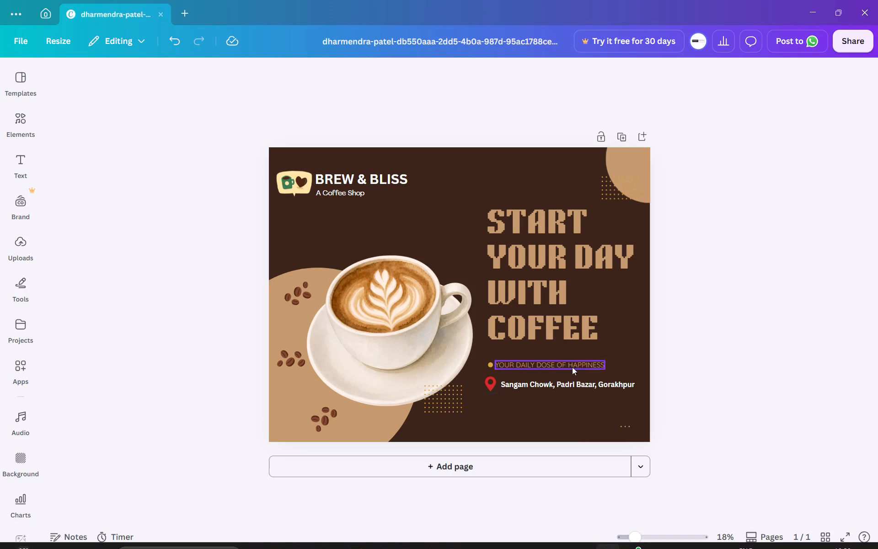
triple_click(602, 365)
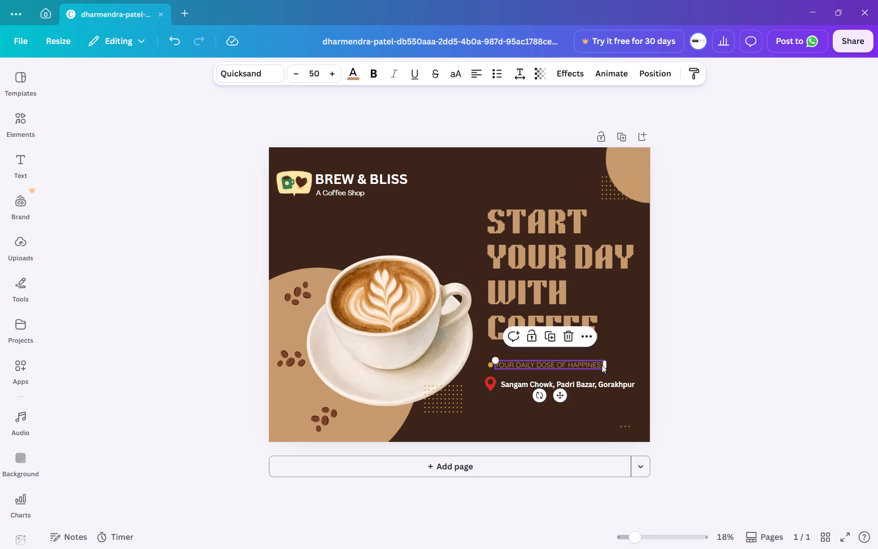
key("Right")
key("Return")
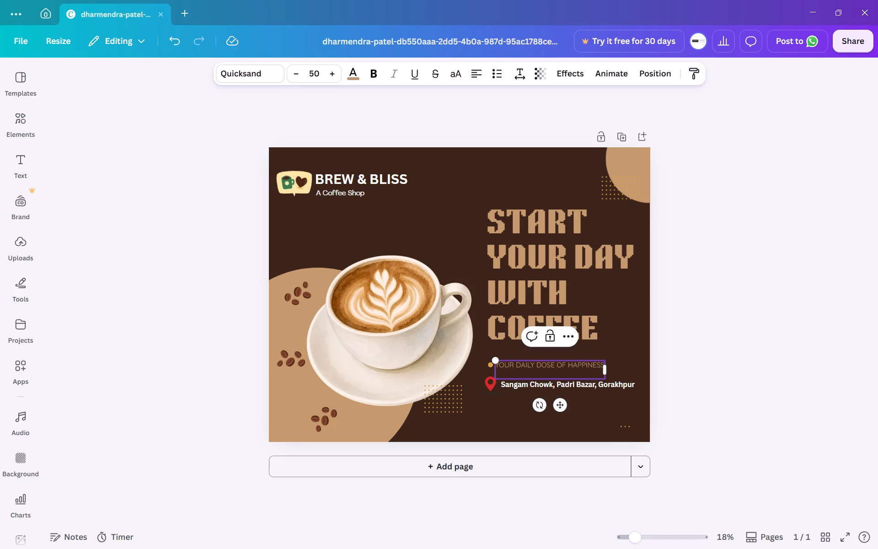
key("ctrl+v")
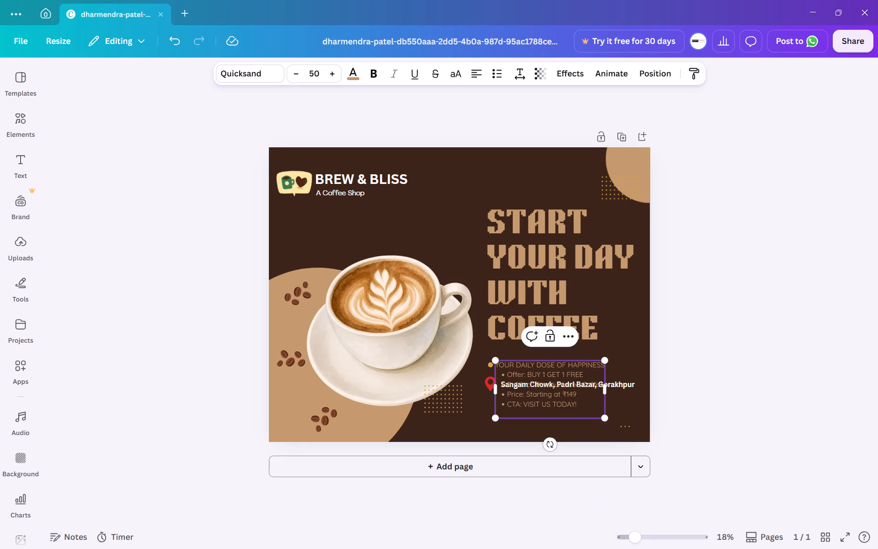
Remove the list bullets from the four pasted Offer, Product, Price and CTA lines.
left_click_drag(578, 406, 563, 404)
left_click_drag(563, 404, 503, 376)
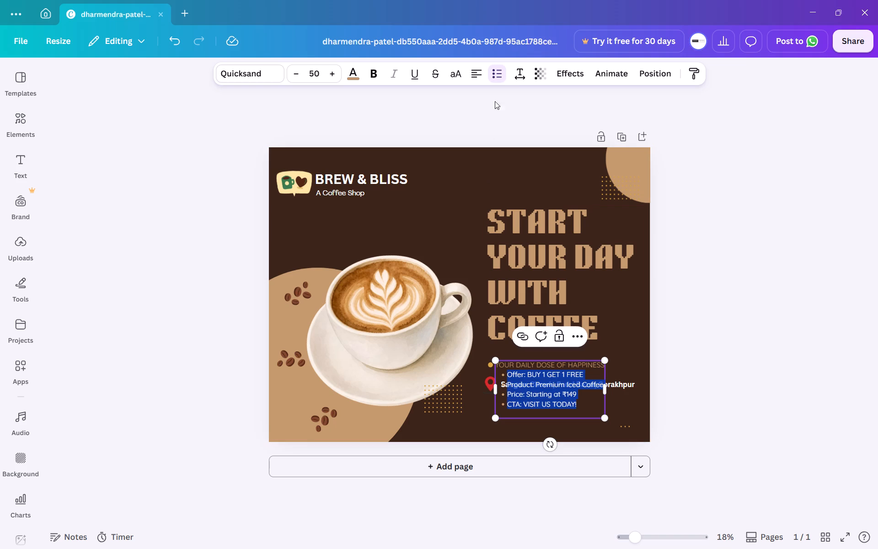
left_click(491, 75)
left_click(491, 75)
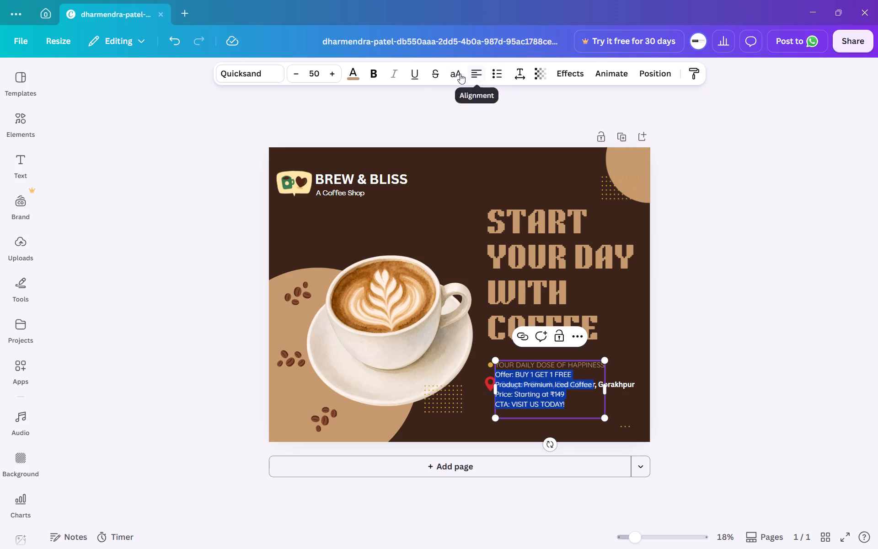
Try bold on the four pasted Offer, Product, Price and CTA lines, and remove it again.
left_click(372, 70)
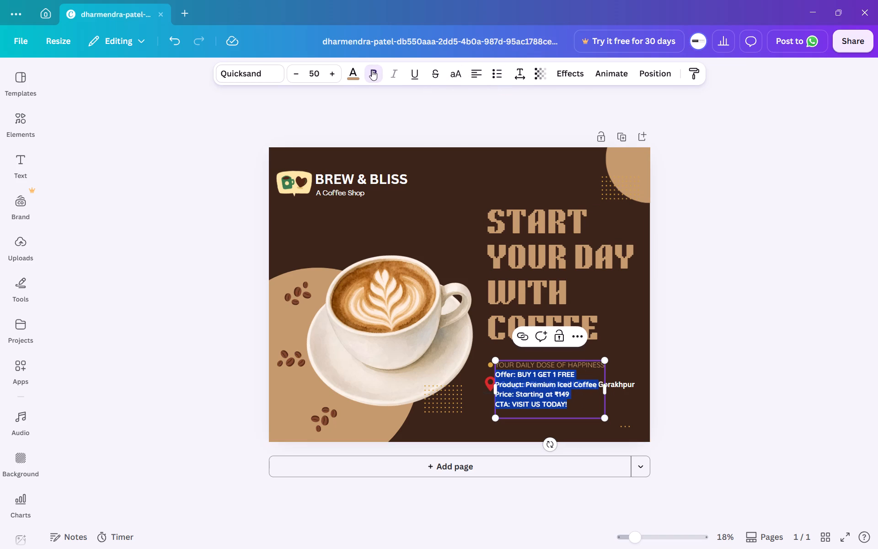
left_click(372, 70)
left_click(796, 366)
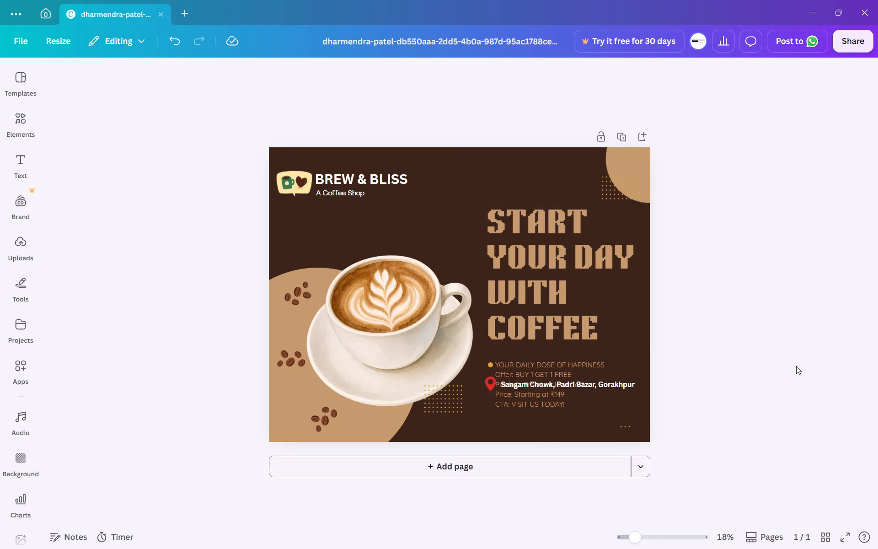
Move the white address line down to just below the CTA: VISIT US TODAY! line.
left_click(622, 384)
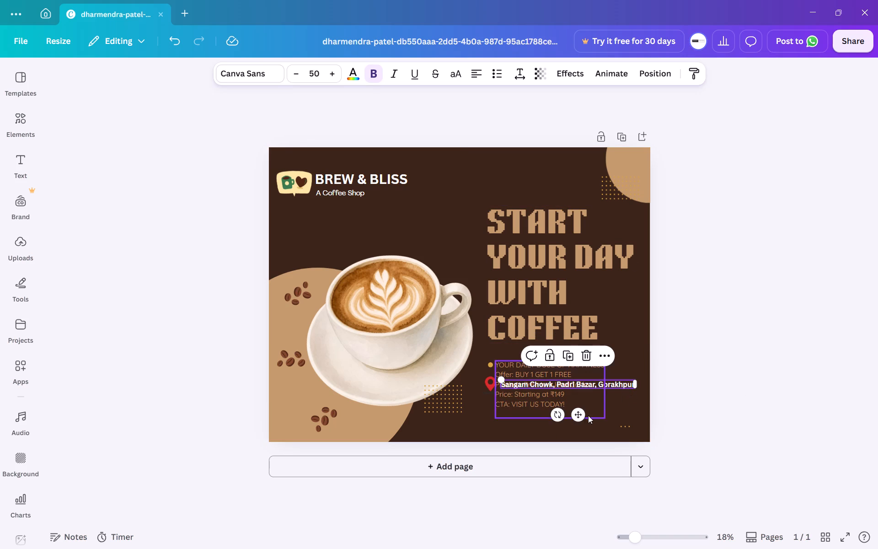
left_click_drag(578, 415, 575, 450)
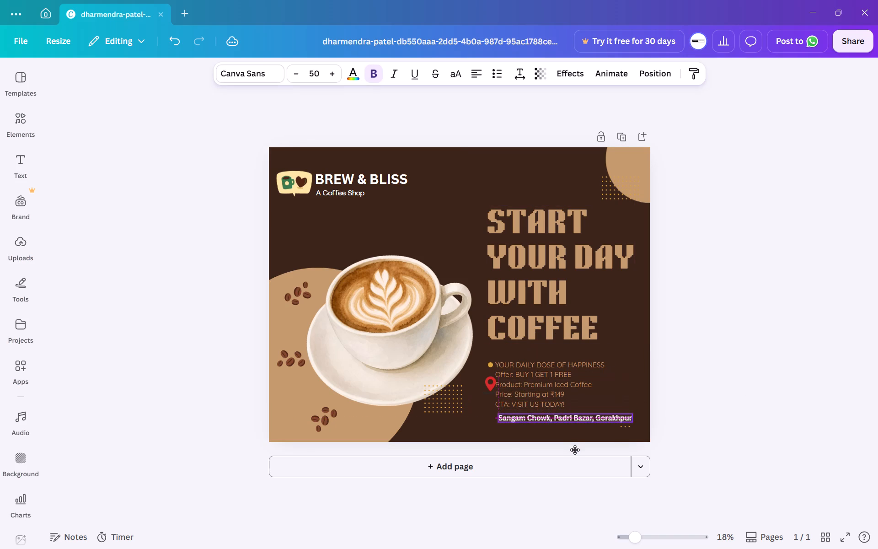
left_click_drag(575, 450, 575, 451)
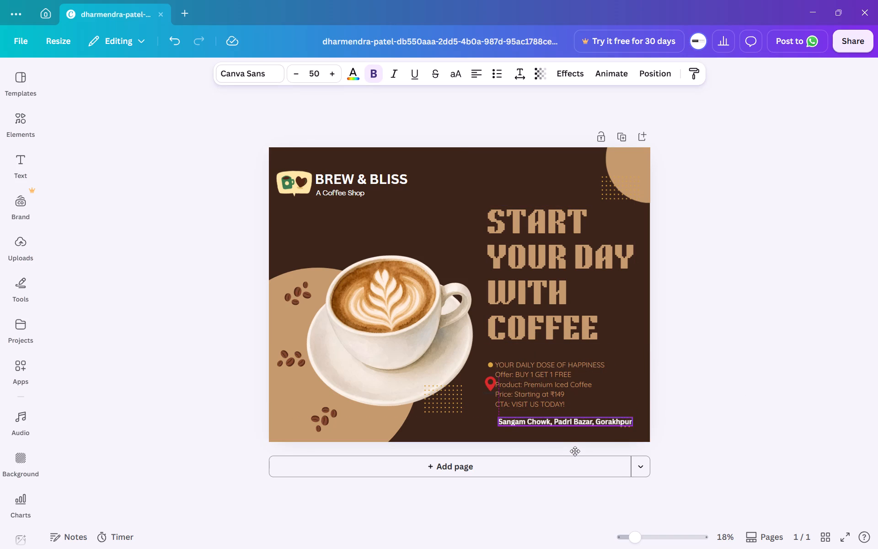
left_click_drag(575, 451, 574, 450)
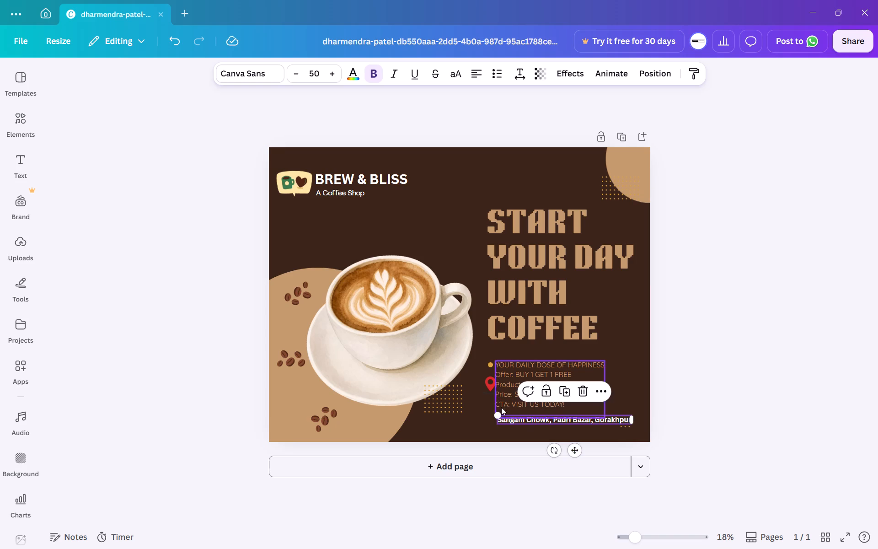
Move the red location pin down so it sits just in front of the white address line.
left_click(489, 386)
left_click_drag(499, 418, 498, 436)
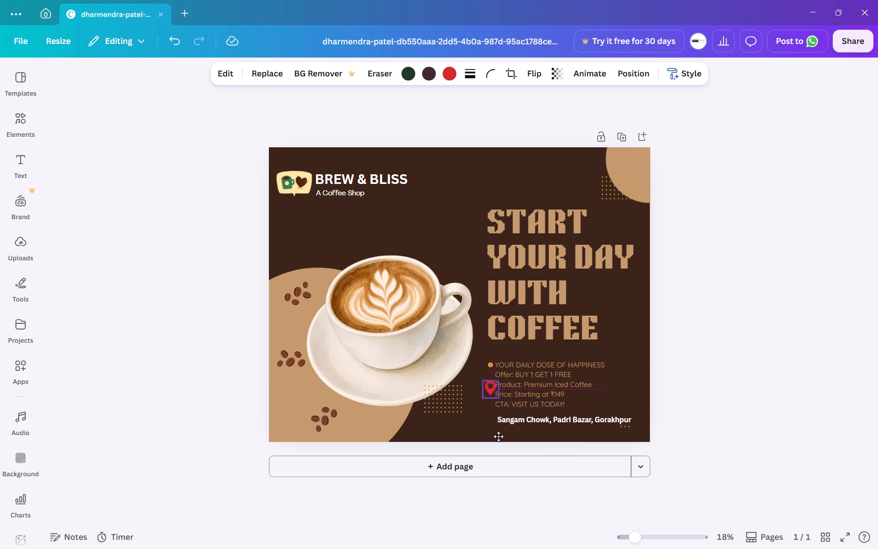
left_click_drag(498, 436, 496, 452)
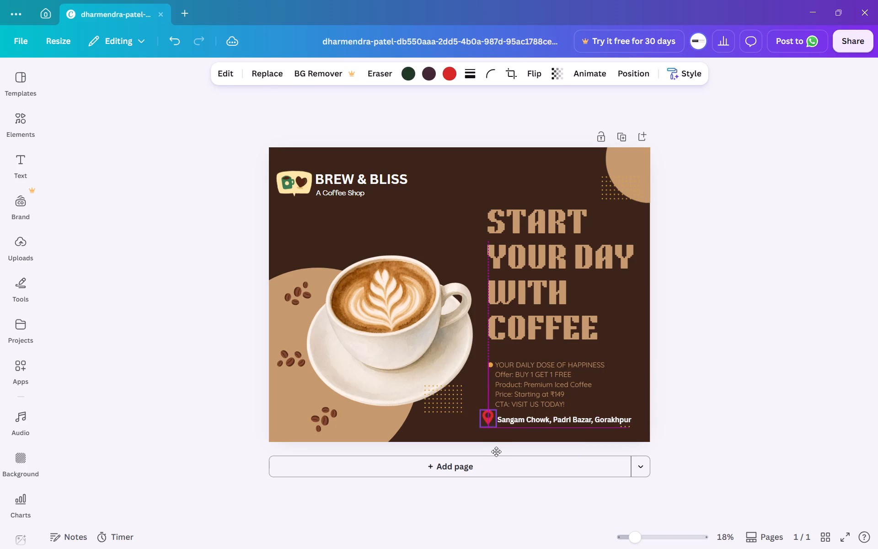
left_click_drag(496, 452, 496, 451)
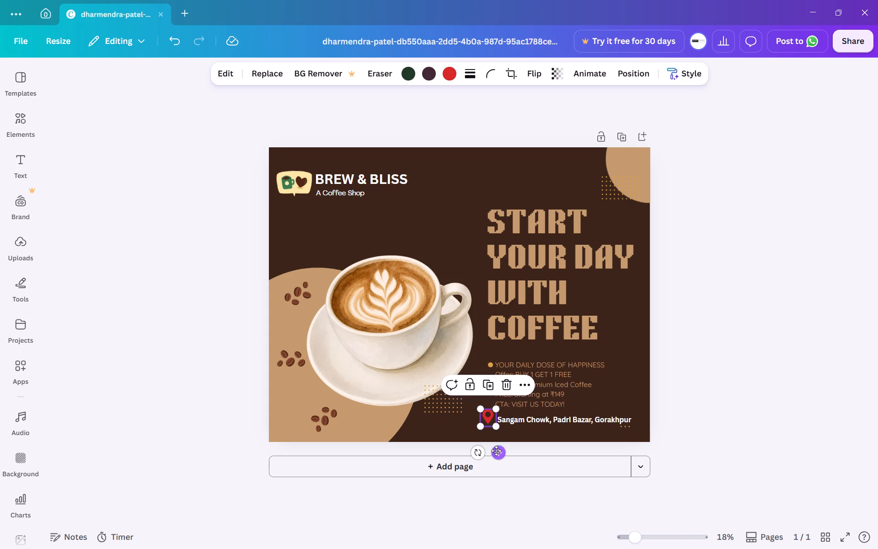
left_click(752, 367)
Fine-tune the red location pin's position so it lines up vertically with the address text, leaving a small gap before it.
scroll(752, 367, "down", 1)
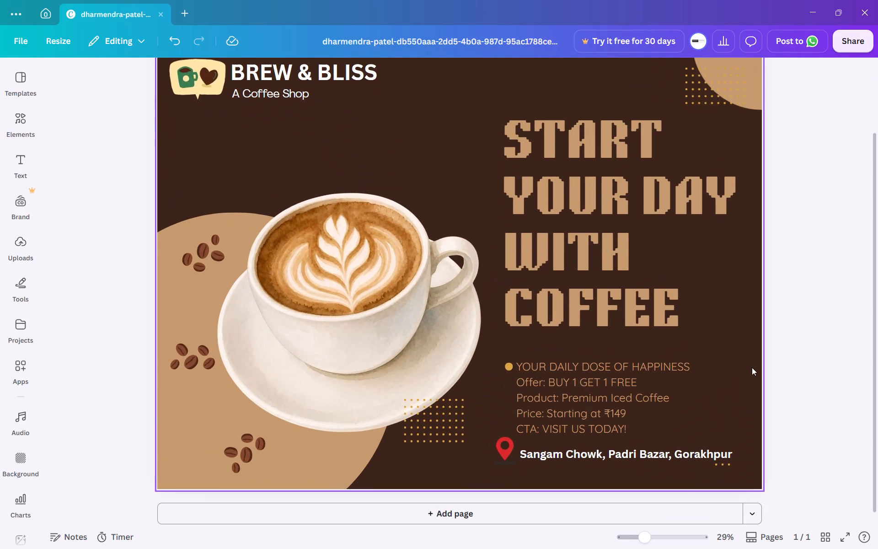
scroll(752, 367, "down", 2)
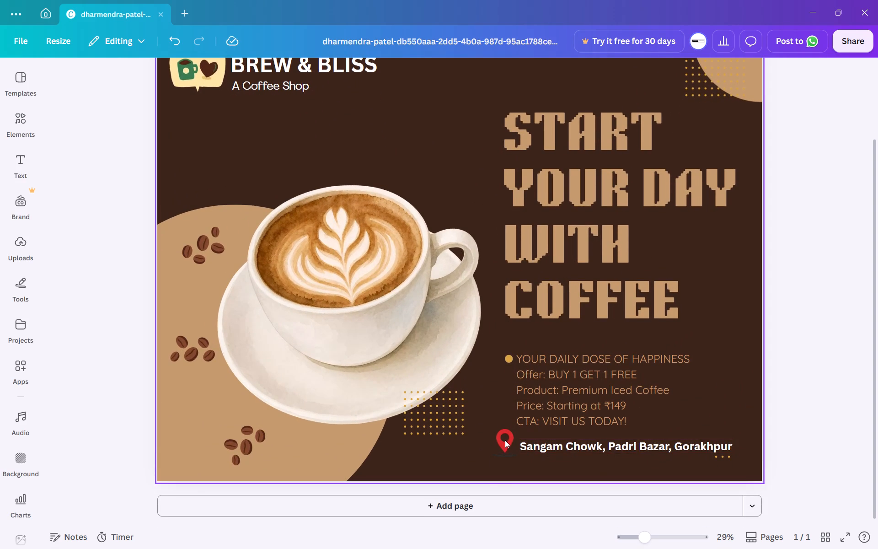
left_click_drag(505, 439, 503, 449)
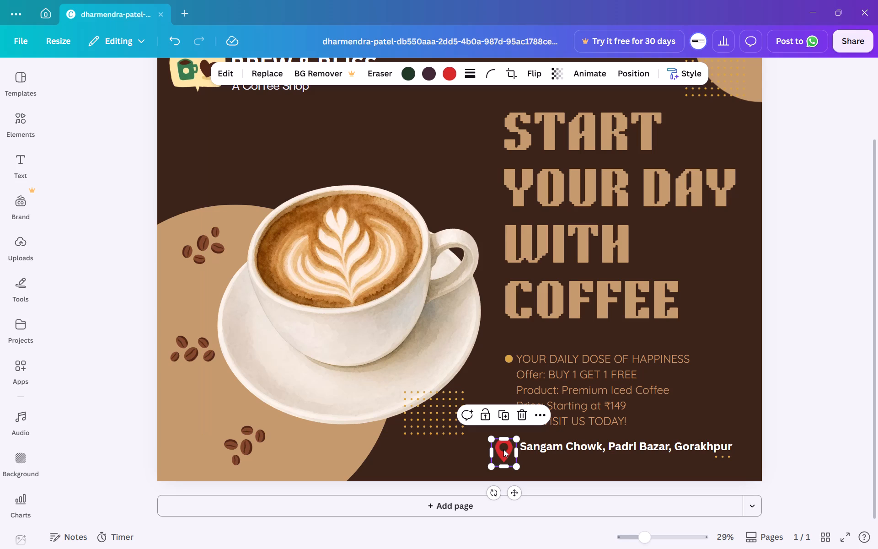
left_click(503, 449)
left_click_drag(503, 449, 503, 444)
scroll(503, 444, "up", 1)
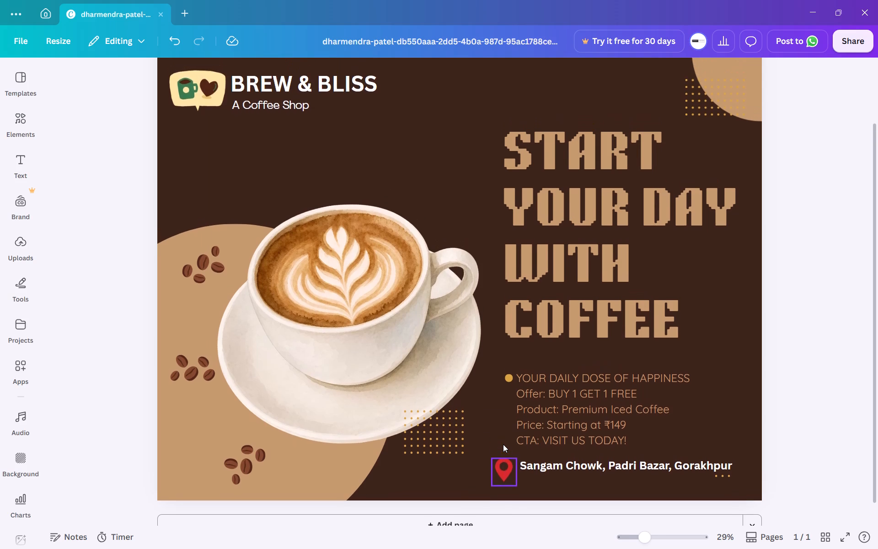
scroll(503, 444, "up", 1)
scroll(503, 444, "down", 3)
scroll(503, 444, "up", 1)
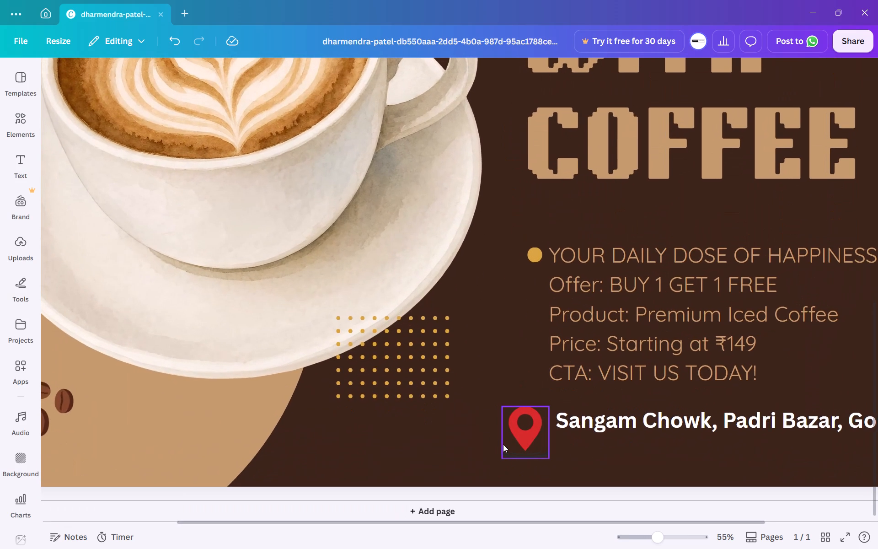
scroll(503, 444, "up", 1)
scroll(503, 444, "down", 1)
left_click_drag(522, 371, 523, 360)
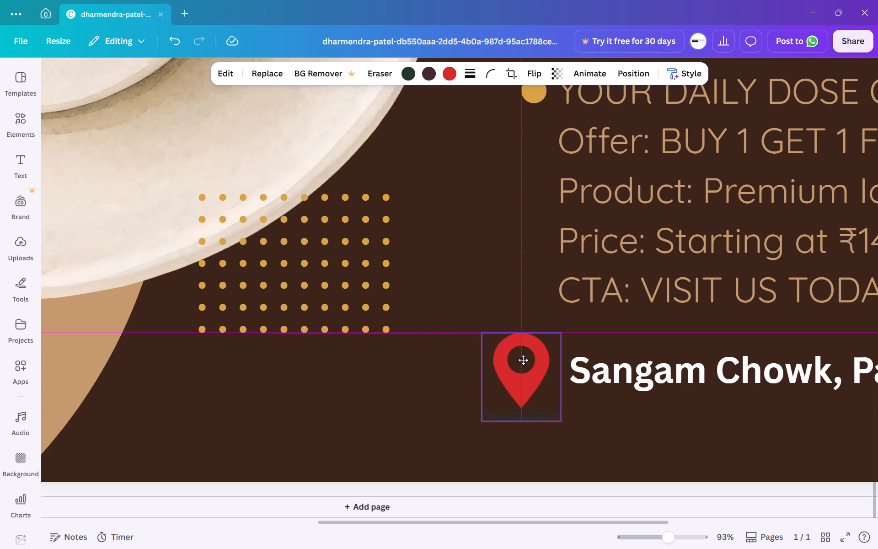
left_click_drag(523, 360, 523, 360)
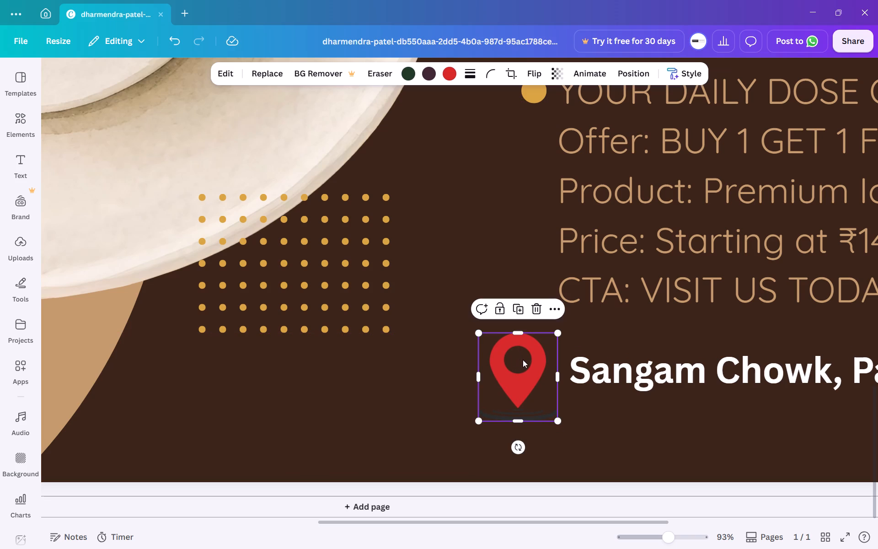
left_click_drag(523, 360, 527, 357)
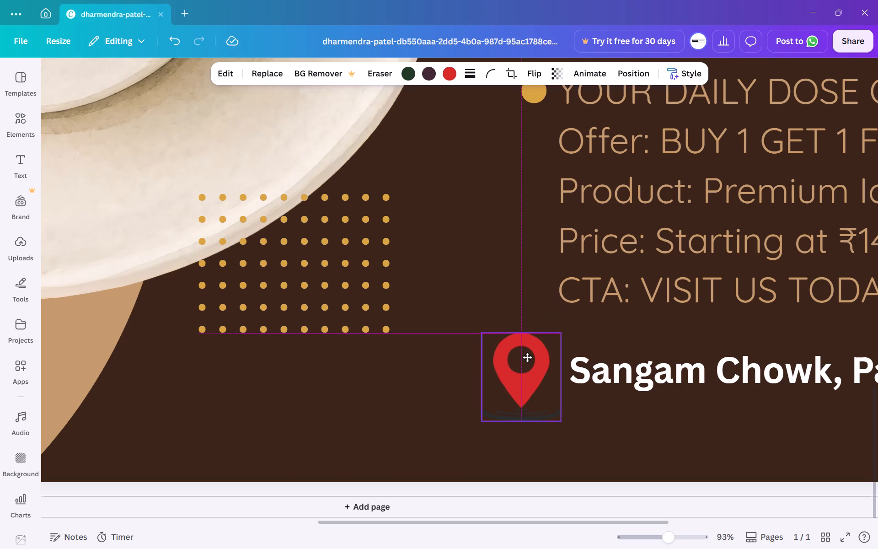
left_click_drag(527, 357, 527, 356)
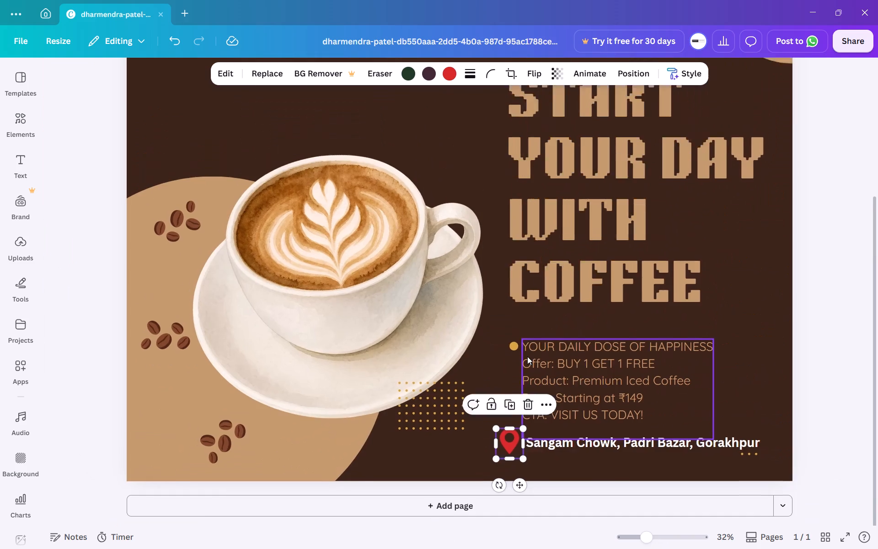
left_click(734, 342)
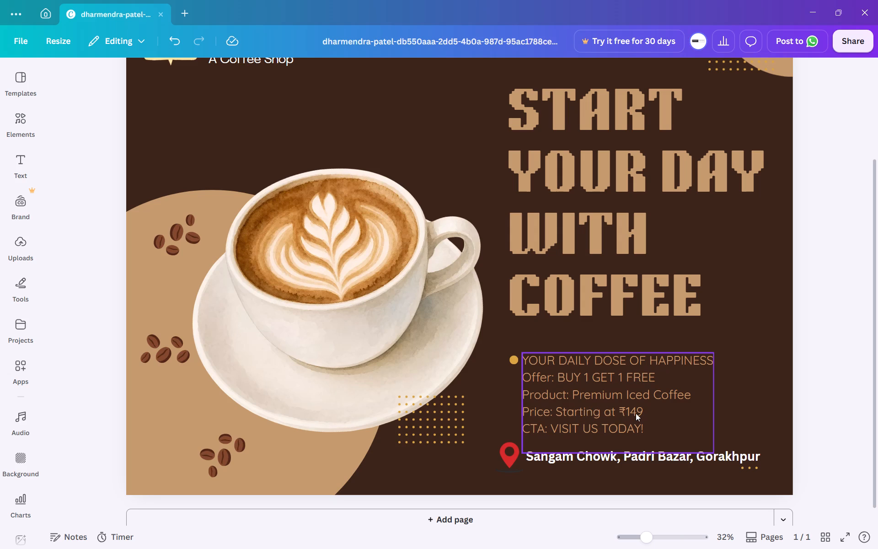
left_click(803, 350)
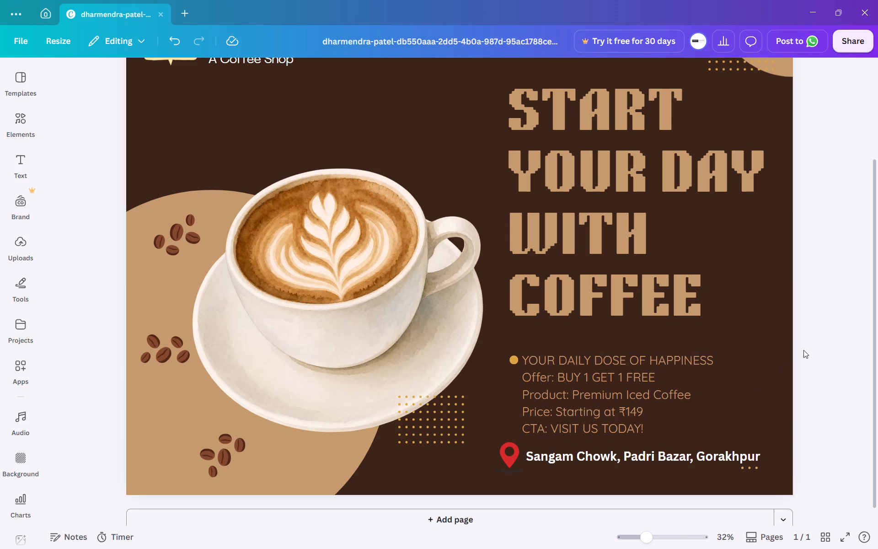
Delete the Product: Premium Iced Coffee line and the CTA: VISIT US TODAY! line from the offer text block.
left_click(660, 432)
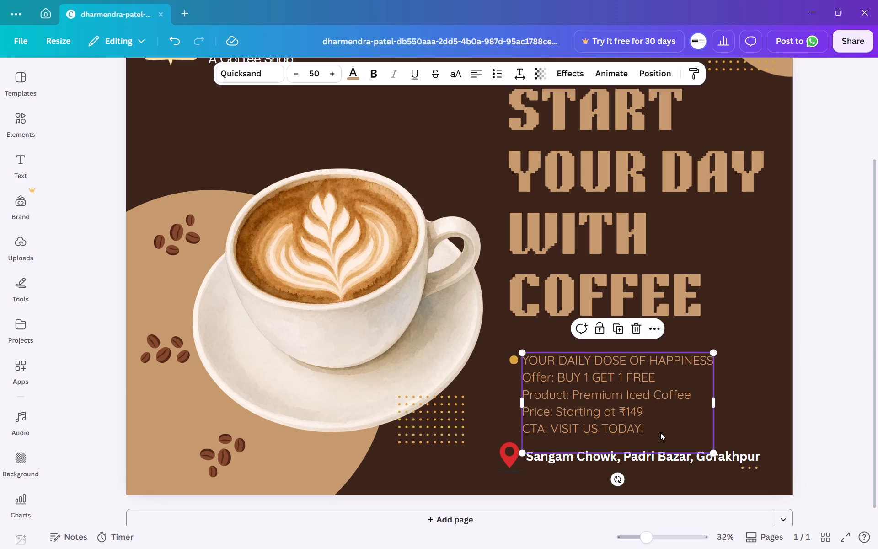
left_click(648, 431)
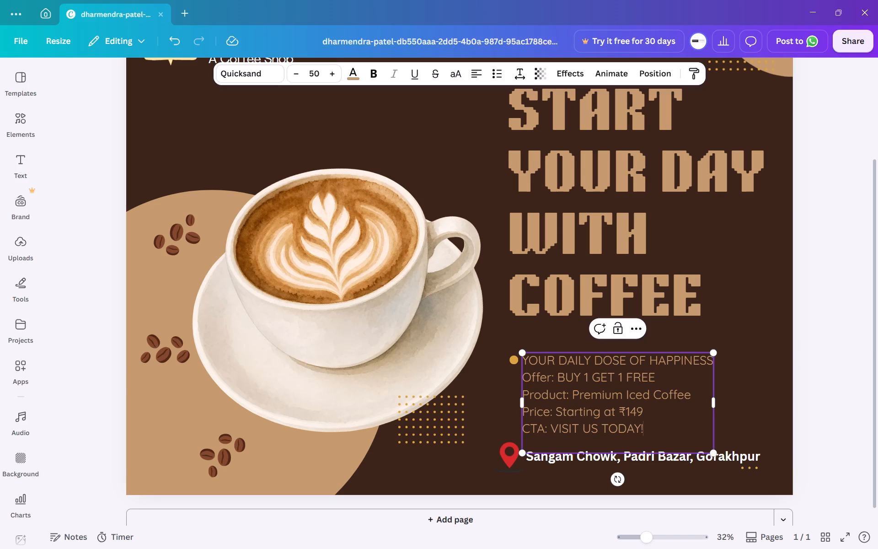
triple_click(646, 399)
key("BackSpace")
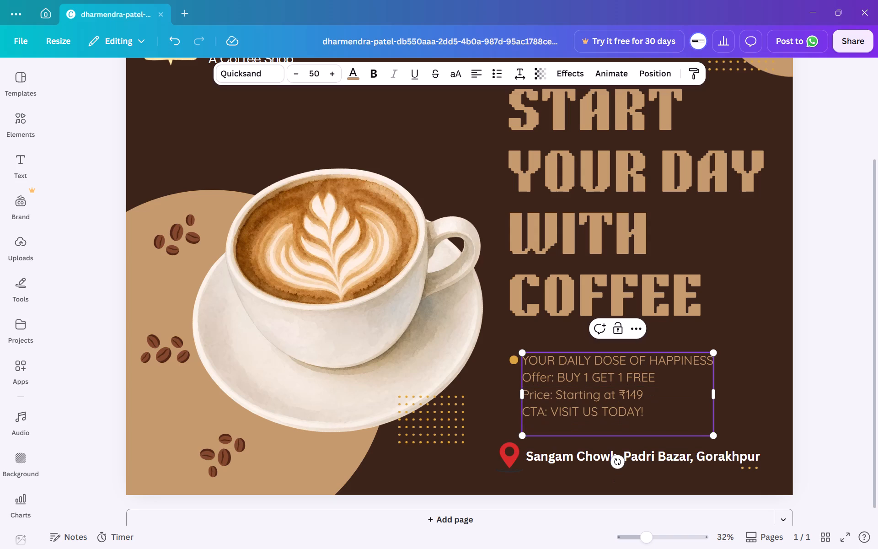
triple_click(610, 406)
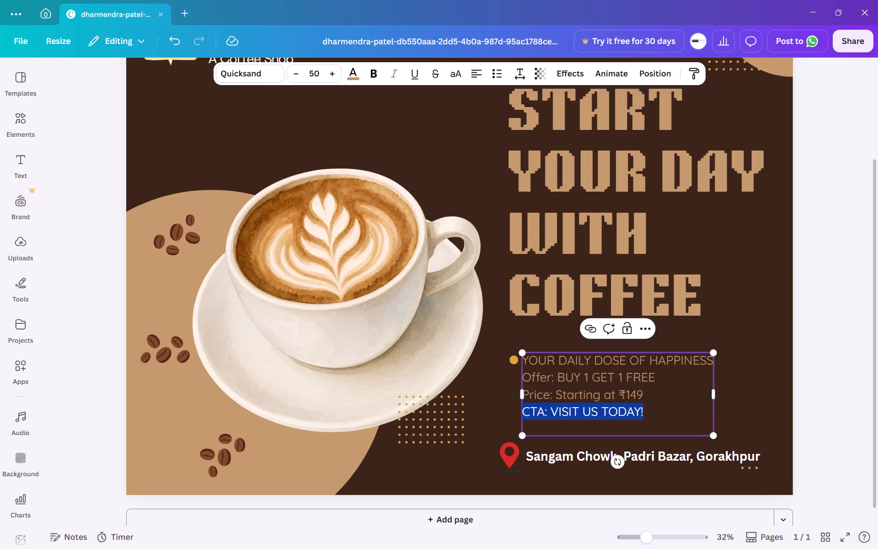
key("BackSpace")
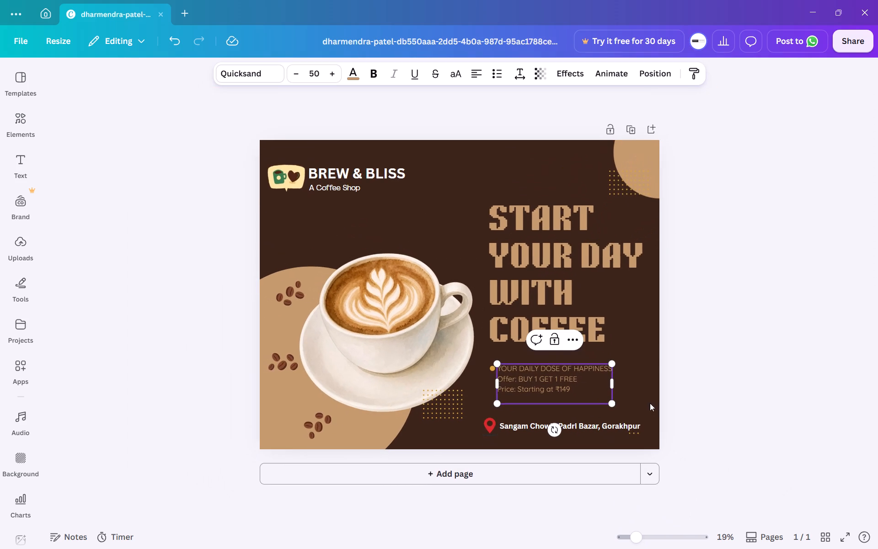
left_click(744, 395)
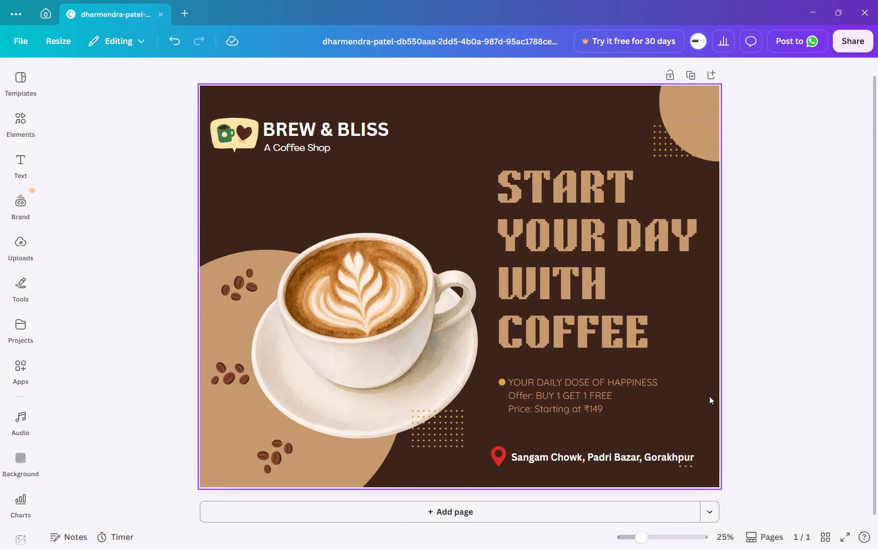
Remove the empty line below Price: Starting at ₹149 in the offer text block.
double_click(694, 421)
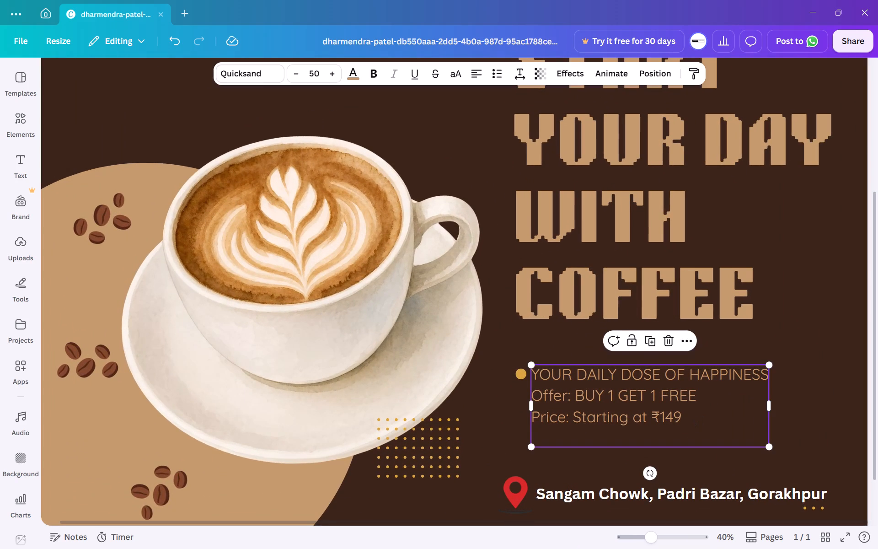
left_click(694, 421)
left_click(633, 429)
left_click(623, 435)
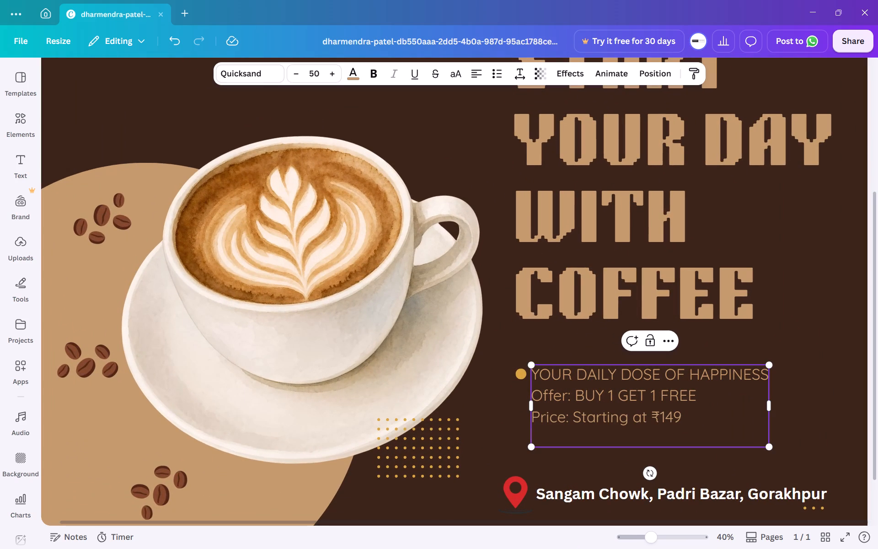
left_click(609, 438)
key("Down")
key("BackSpace")
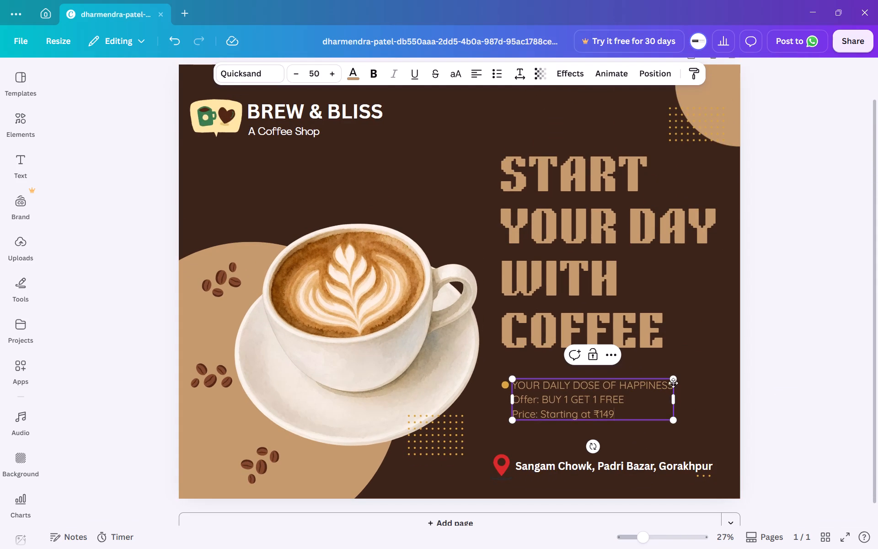
Insert one blank line after YOUR DAILY DOSE OF HAPPINESS and one after Offer: BUY 1 GET 1 FREE.
left_click(673, 383)
left_click(669, 383)
key("Right")
key("Return")
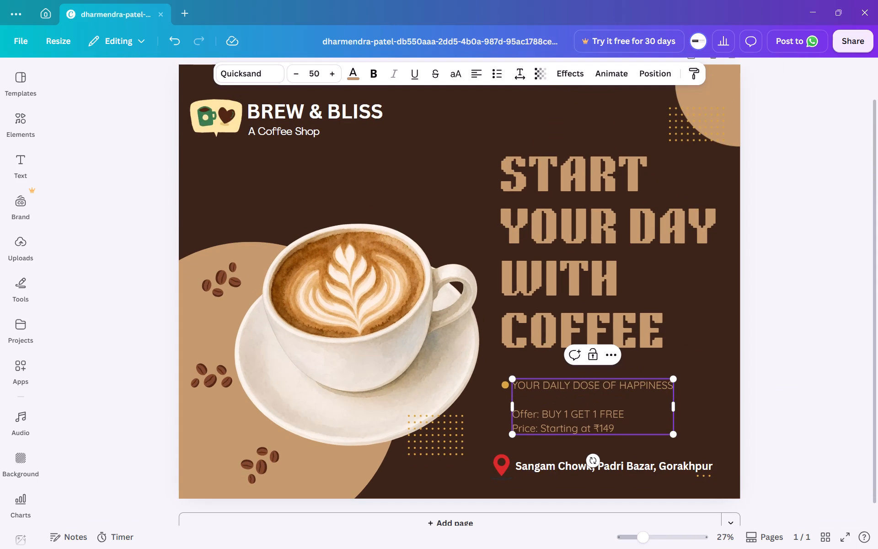
key("Return")
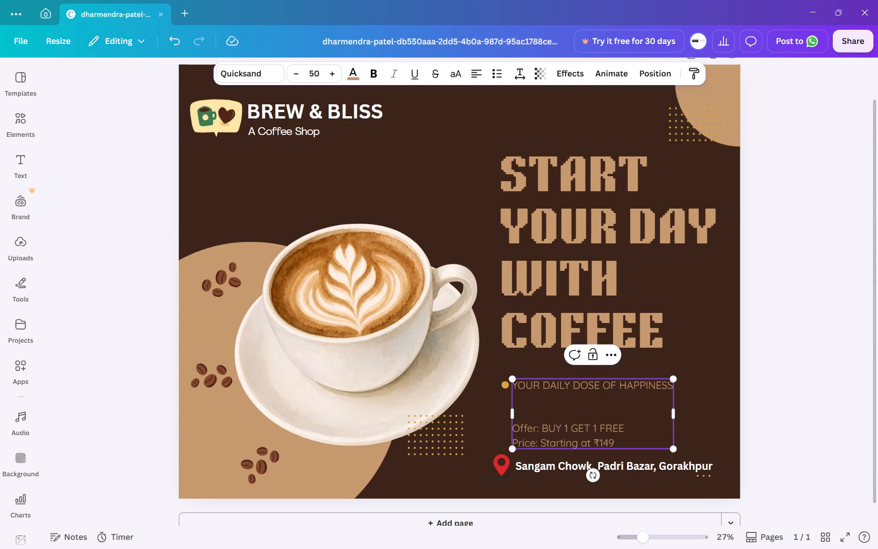
key("BackSpace")
key("Down")
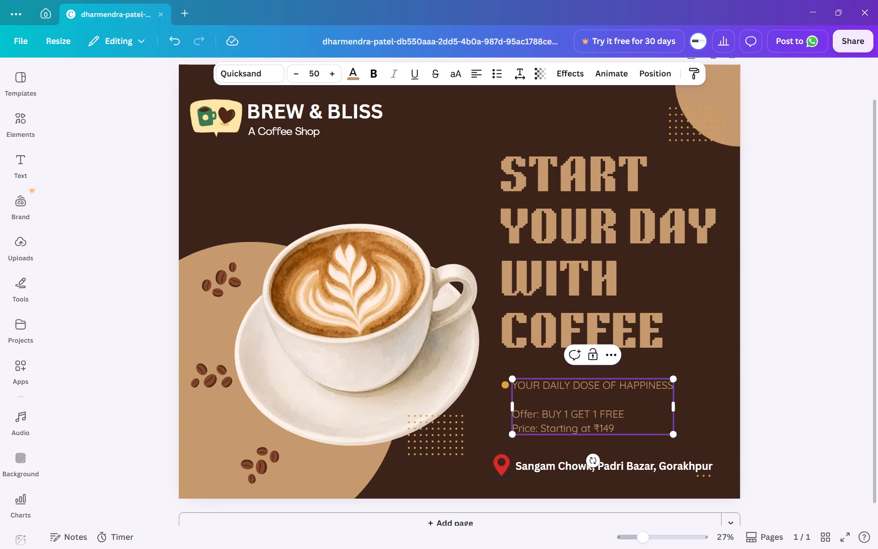
left_click(627, 415)
key("Return")
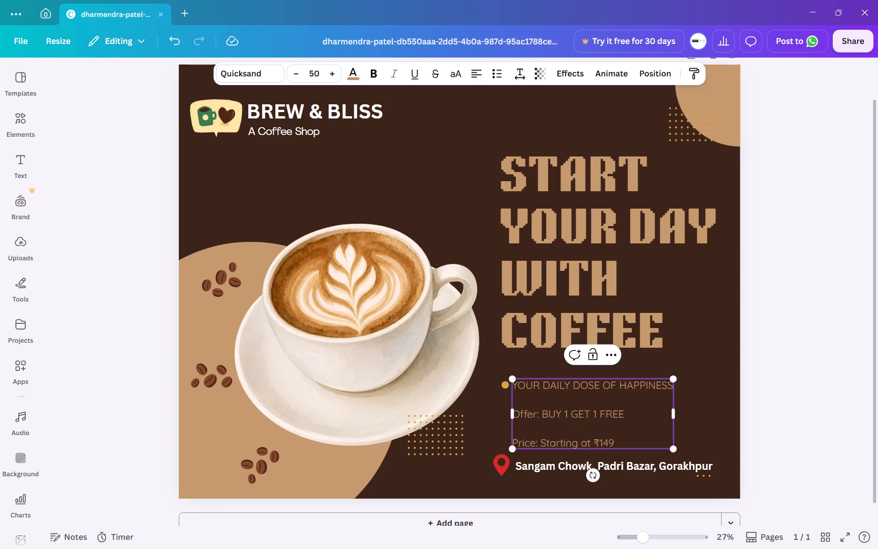
left_click(778, 371)
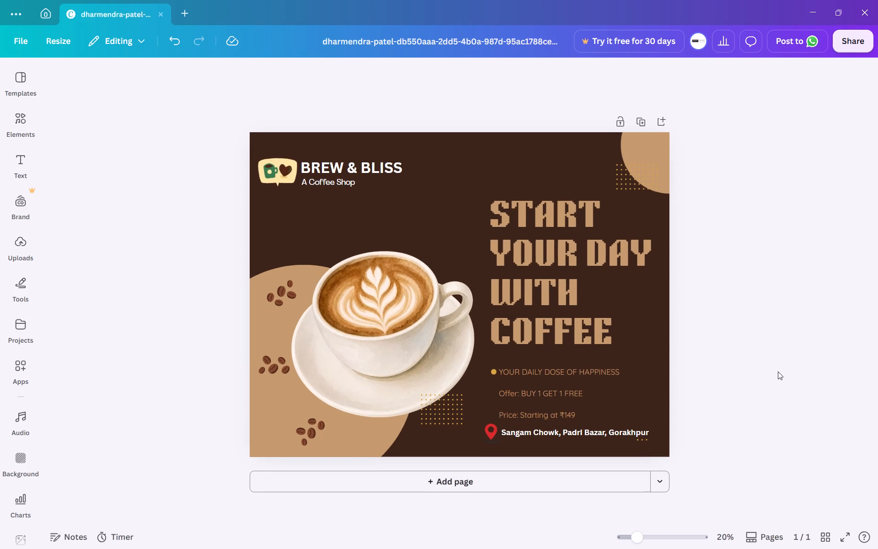
Open the START YOUR DAY WITH COFFEE headline for editing at the end of the word COFFEE.
triple_click(566, 333)
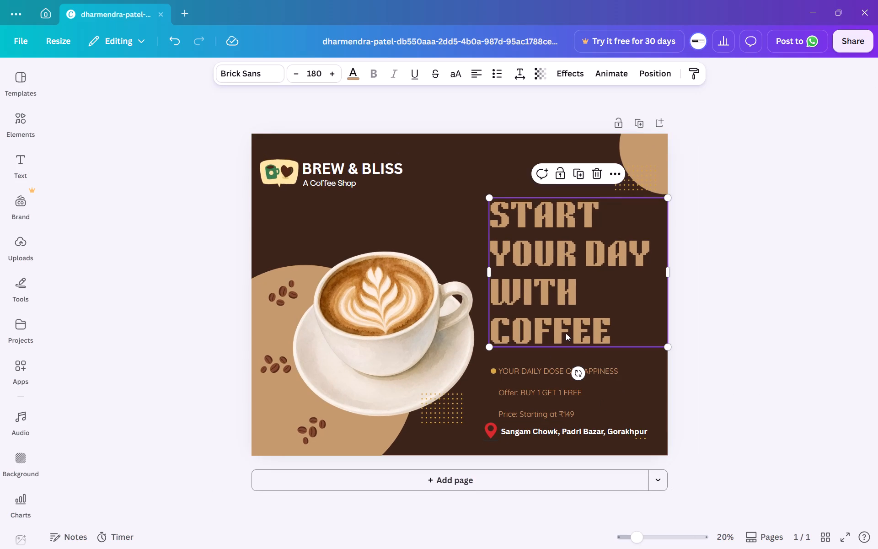
left_click(566, 333)
left_click(616, 325)
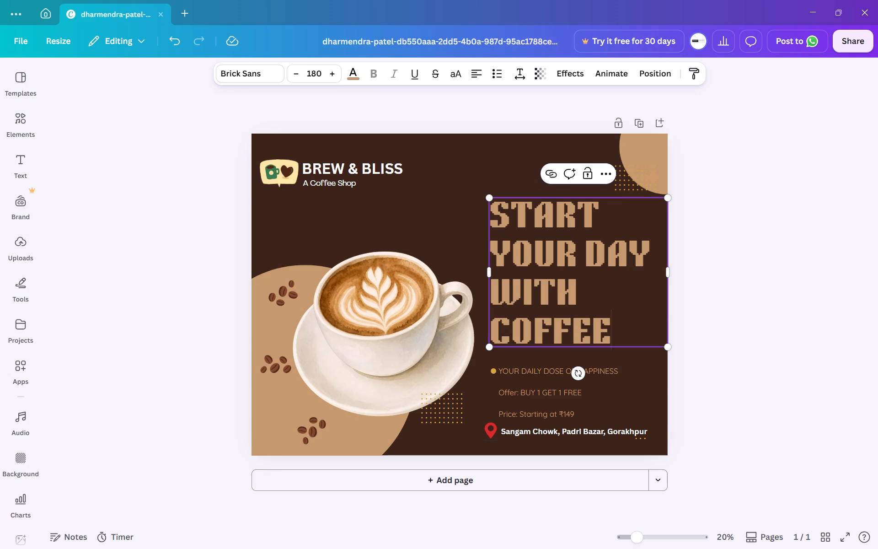
double_click(616, 325)
left_click(616, 325)
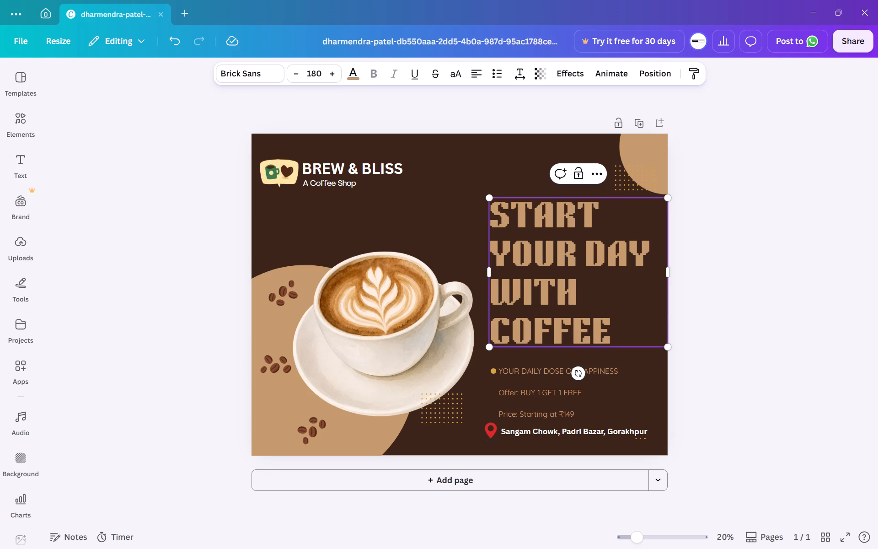
left_click(619, 326)
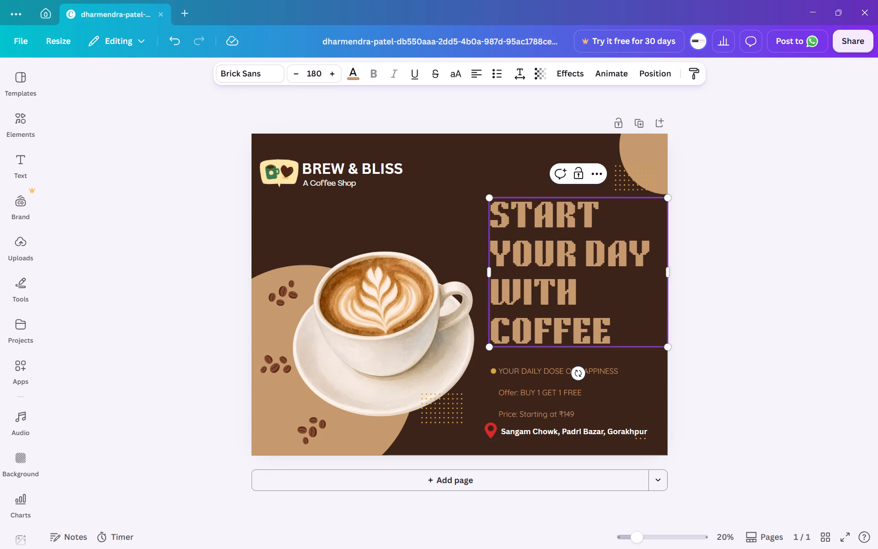
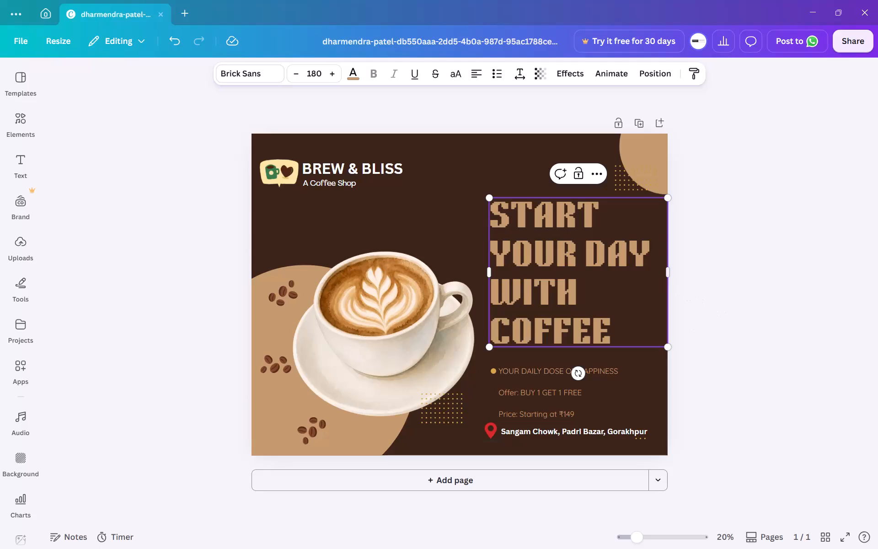
Set the font size of the whole START YOUR DAY WITH COFFEE headline to 160.
left_click_drag(615, 338, 505, 223)
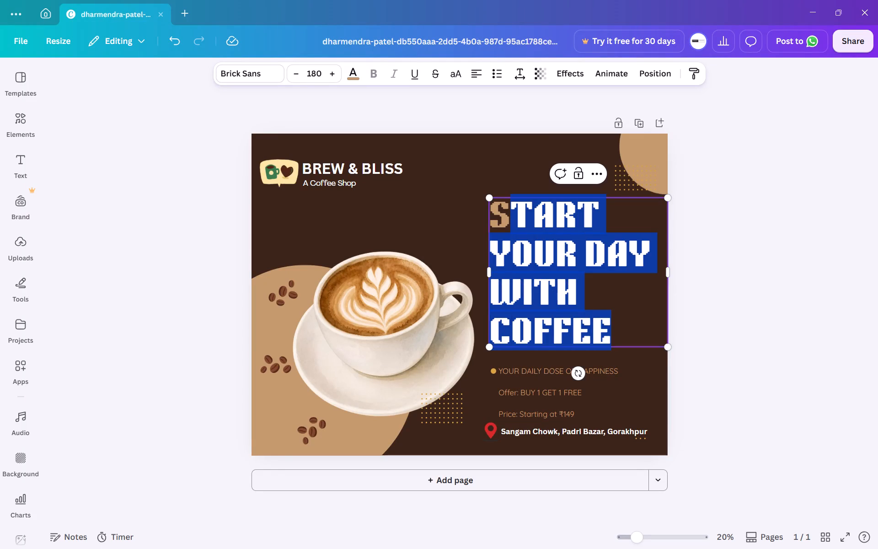
left_click_drag(505, 223, 495, 220)
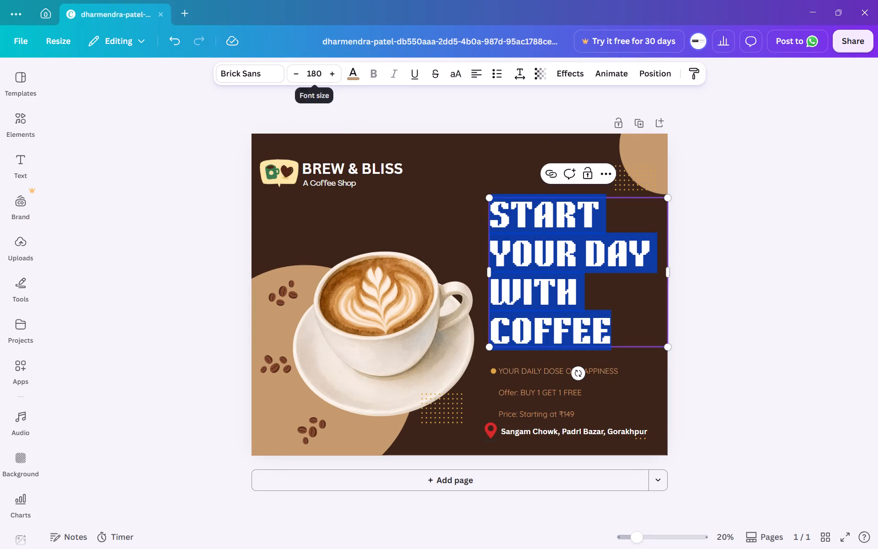
double_click(309, 74)
type("160")
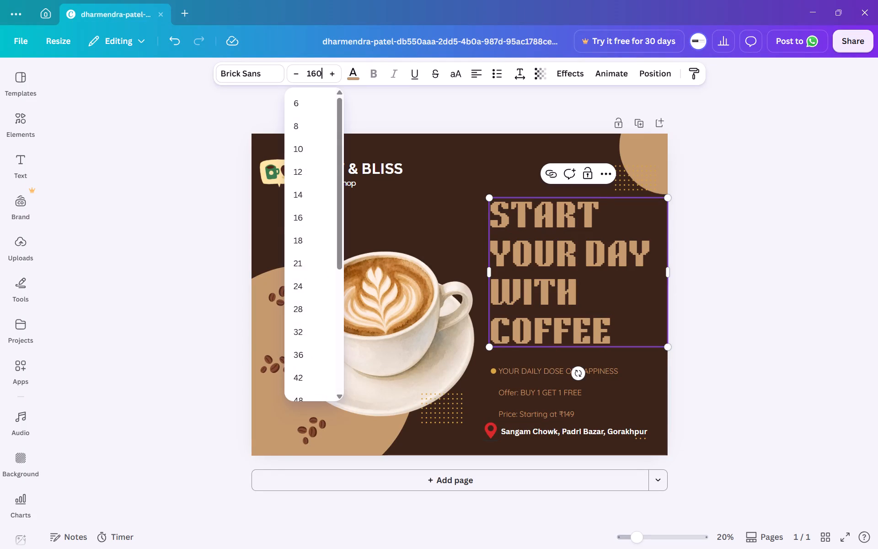
key("Return")
left_click(755, 299)
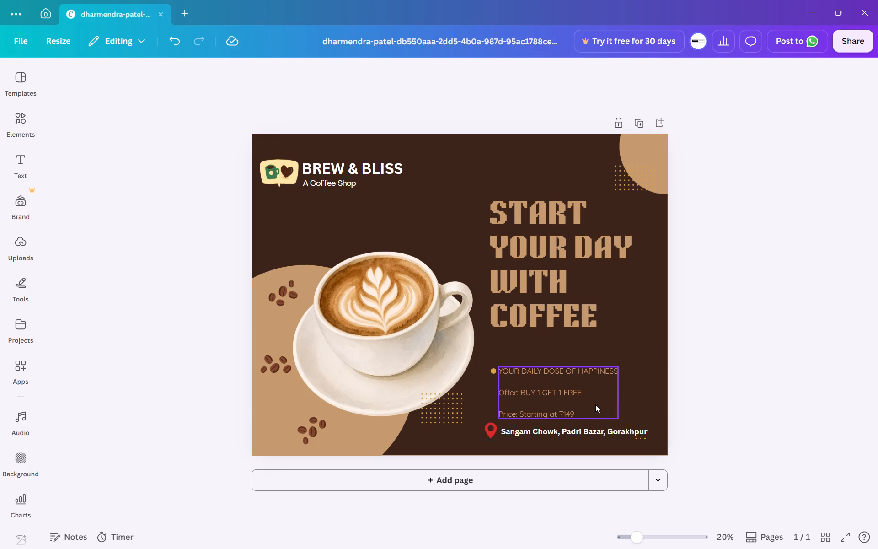
Move the offer and price text block slightly up, widening the gap above the address line.
left_click_drag(595, 404, 595, 395)
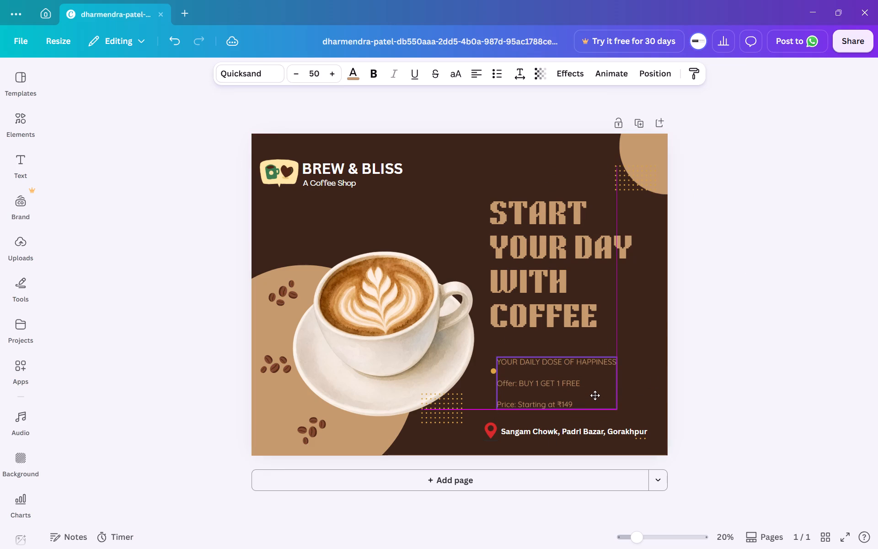
left_click_drag(595, 395, 594, 395)
left_click(777, 360)
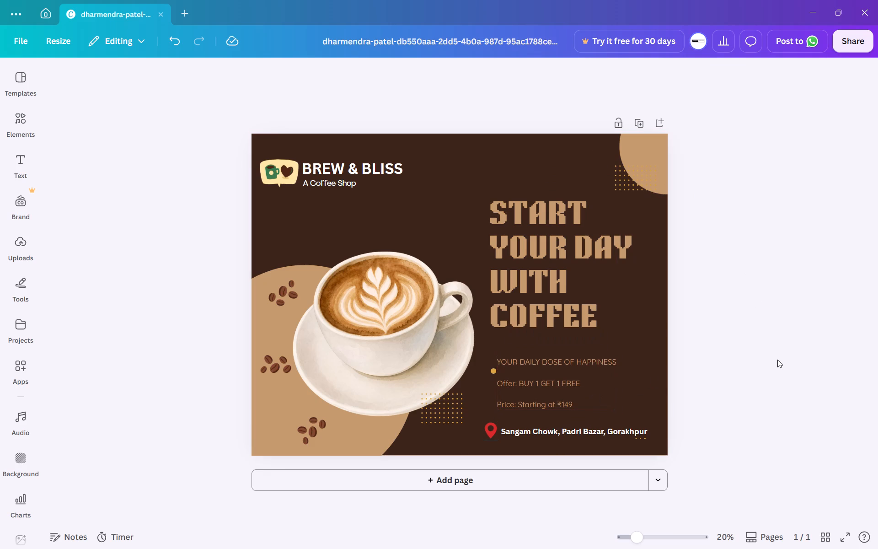
Move the red location pin to just below the dotted grid near the saucer, aligned with the grid's left edge.
left_click_drag(491, 431, 436, 441)
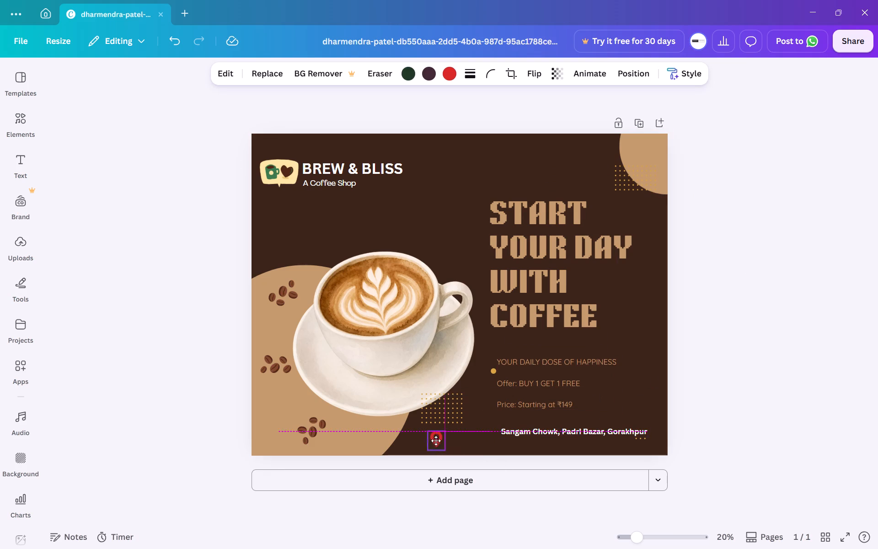
left_click_drag(436, 441, 430, 441)
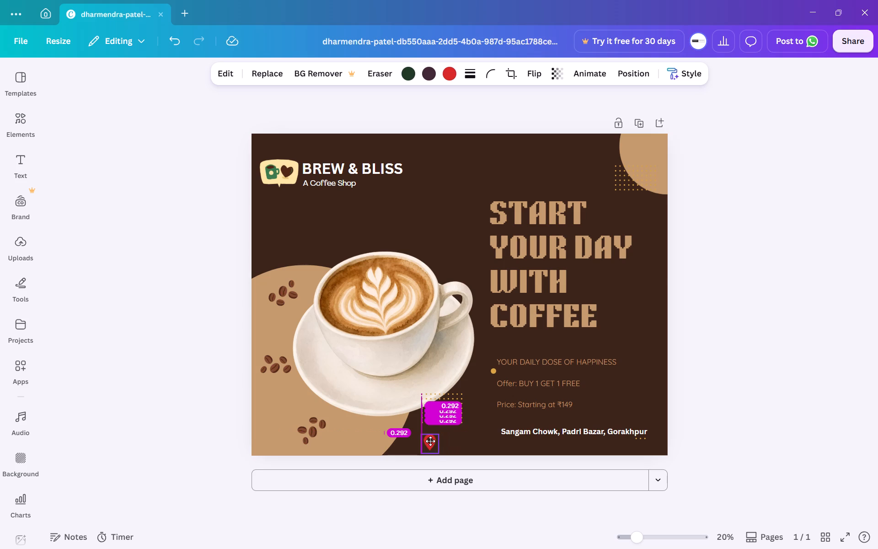
left_click_drag(430, 441, 430, 436)
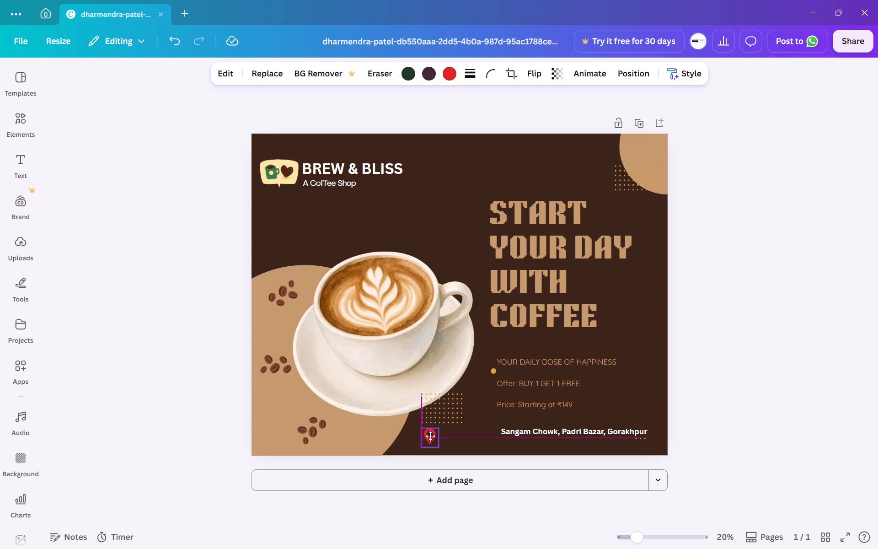
left_click_drag(430, 436, 430, 436)
left_click_drag(430, 436, 450, 433)
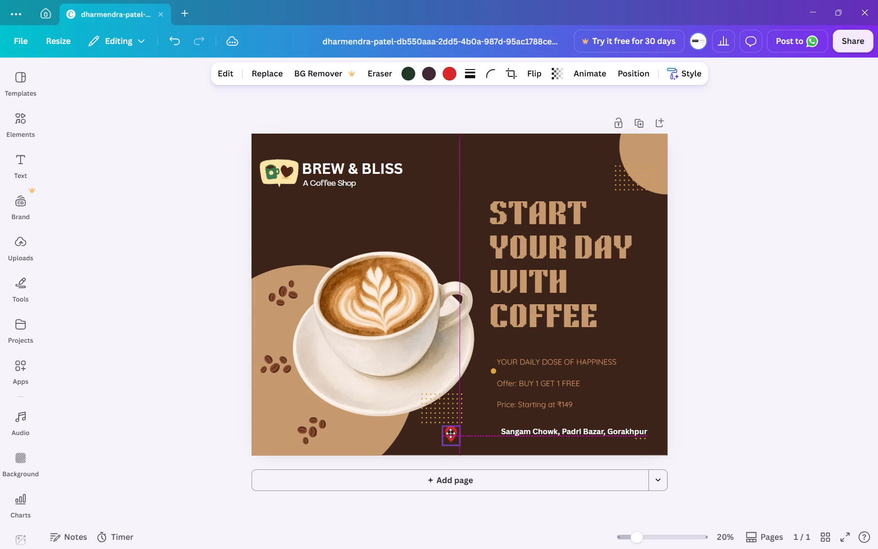
left_click_drag(450, 433, 430, 434)
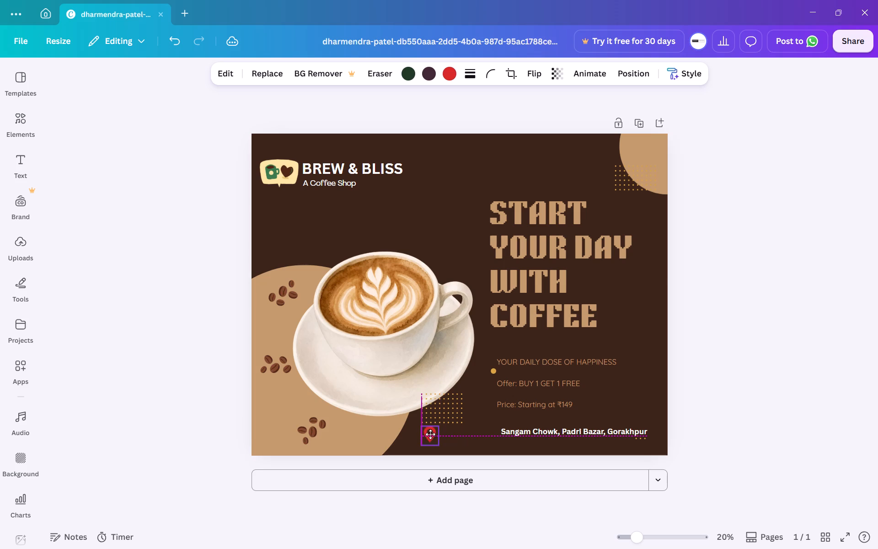
left_click_drag(430, 434, 431, 434)
Move the address text directly beside the relocated pin, on the same line below the dotted grid.
left_click_drag(552, 431, 532, 435)
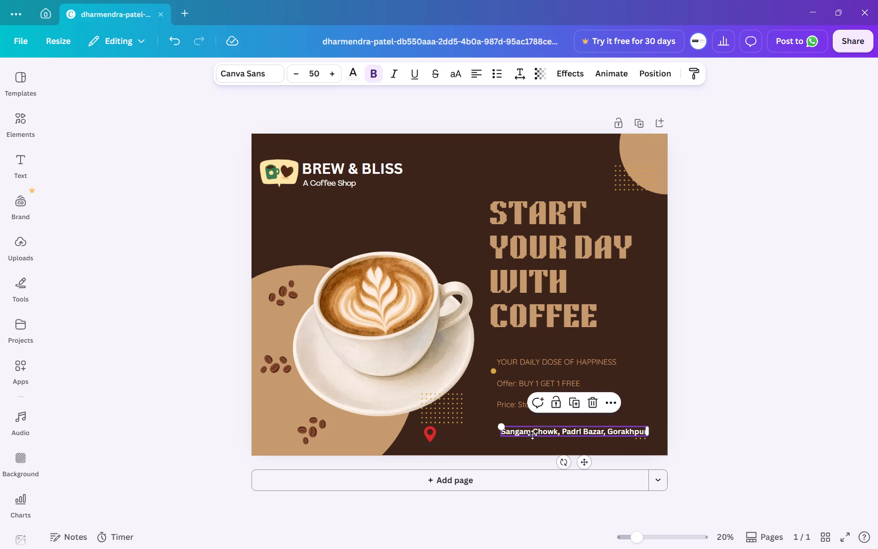
left_click_drag(532, 435, 493, 436)
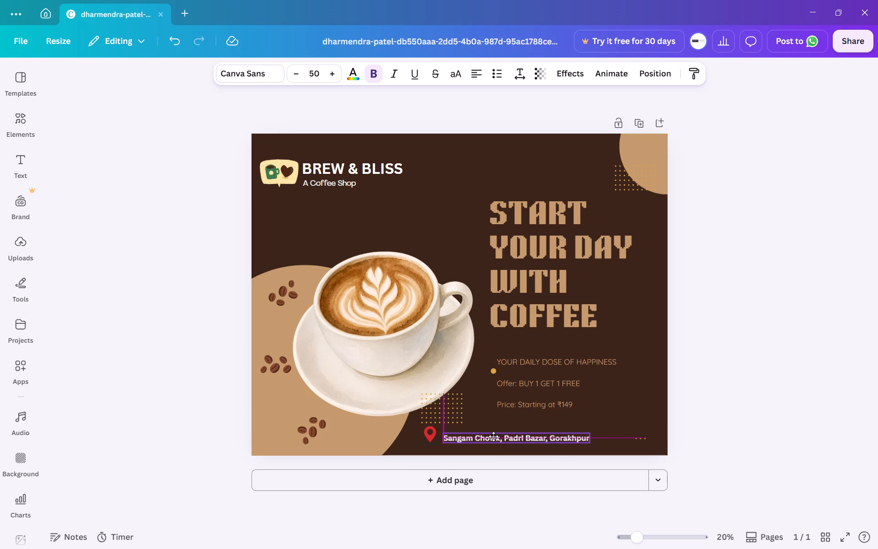
left_click_drag(493, 436, 491, 436)
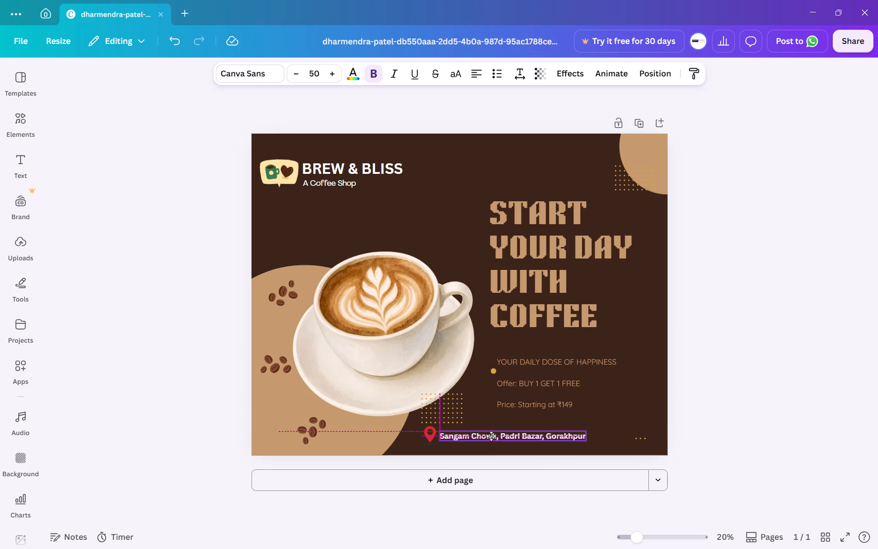
left_click_drag(491, 436, 492, 436)
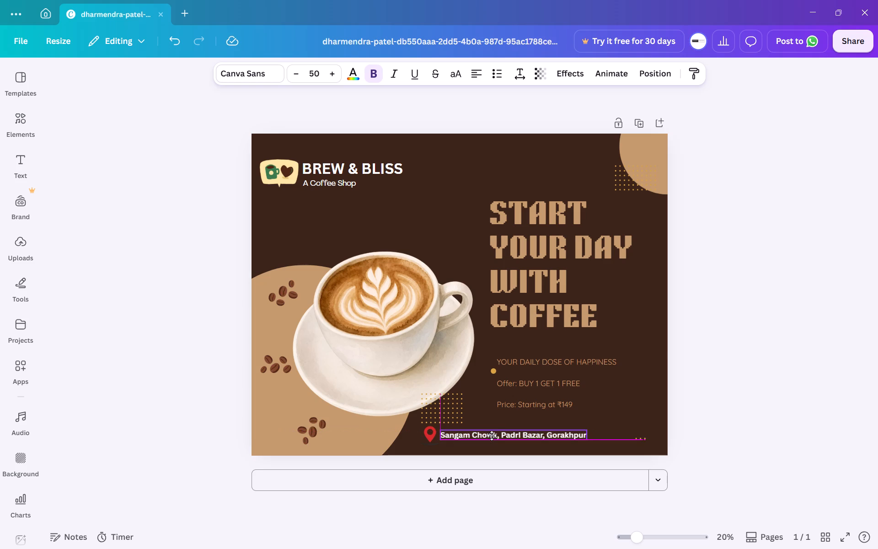
left_click_drag(492, 436, 493, 436)
Shrink the location pin proportionally from its upper-left corner, keeping it next to the start of the address text.
scroll(460, 440, "up", 1)
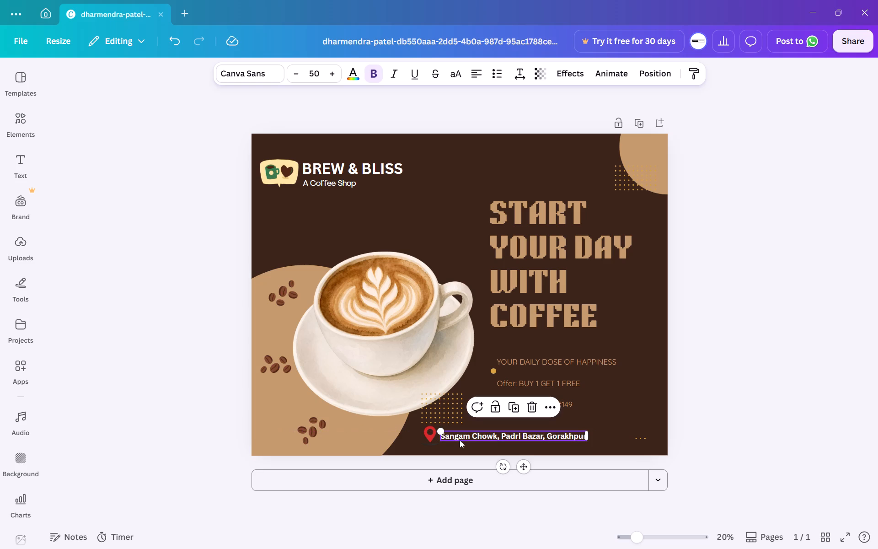
scroll(460, 440, "up", 1)
left_click(849, 318)
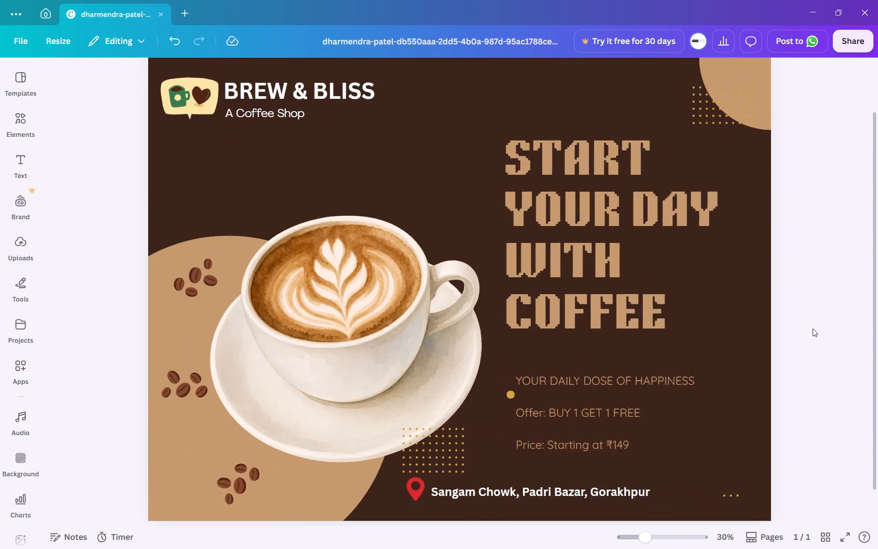
scroll(813, 328, "down", 3)
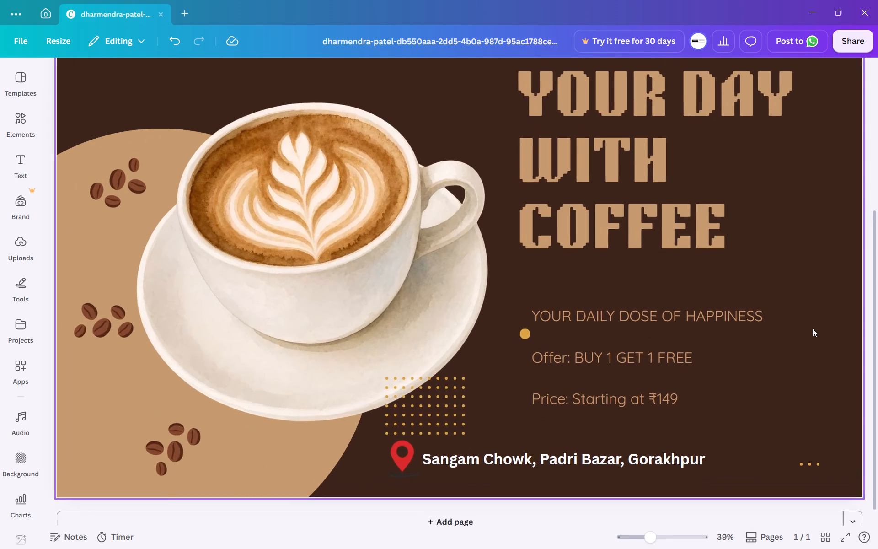
scroll(813, 328, "down", 1)
left_click(359, 425)
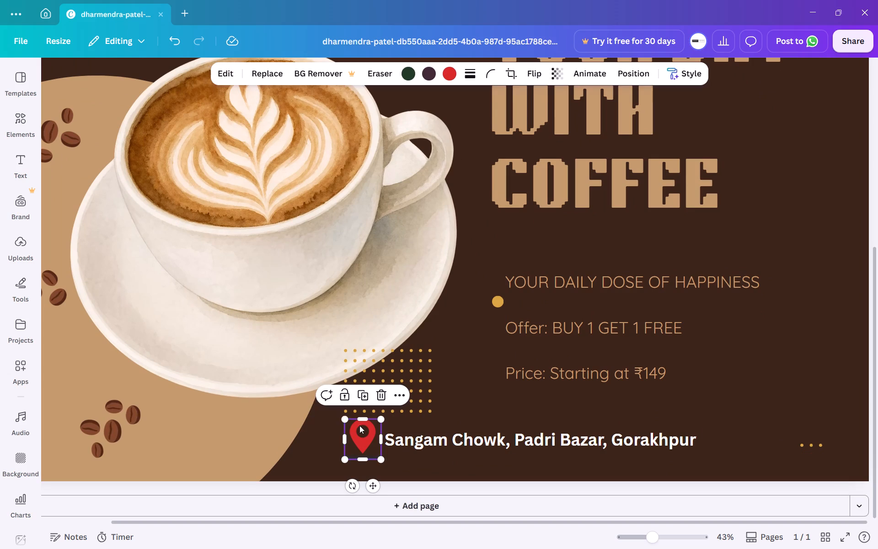
left_click_drag(345, 419, 354, 427)
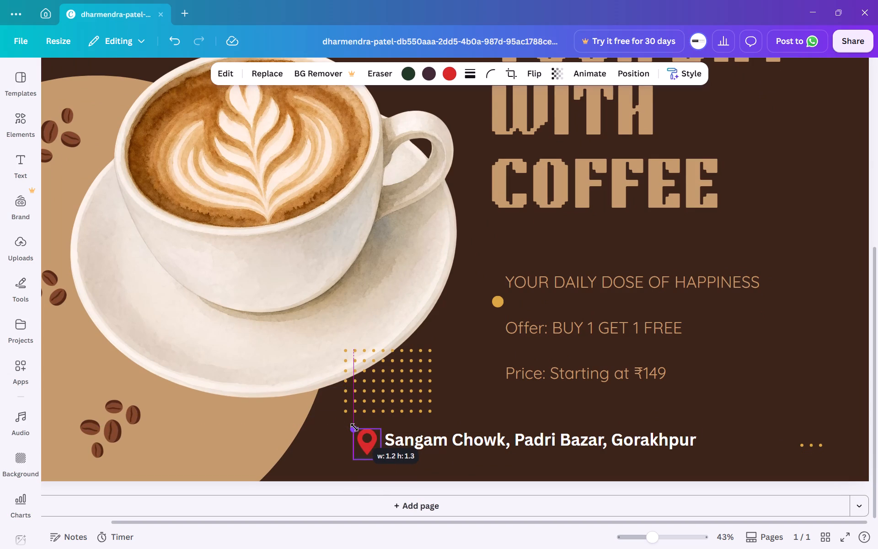
left_click_drag(354, 427, 358, 432)
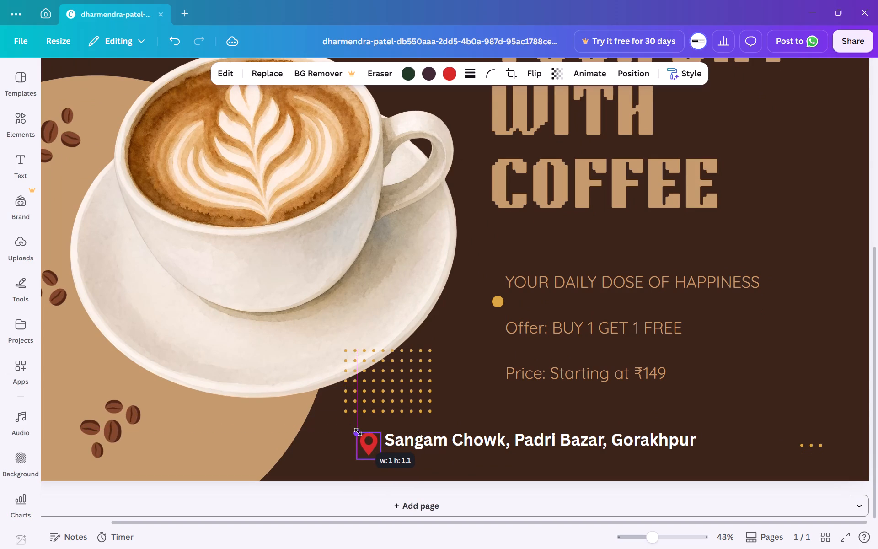
left_click_drag(358, 432, 362, 432)
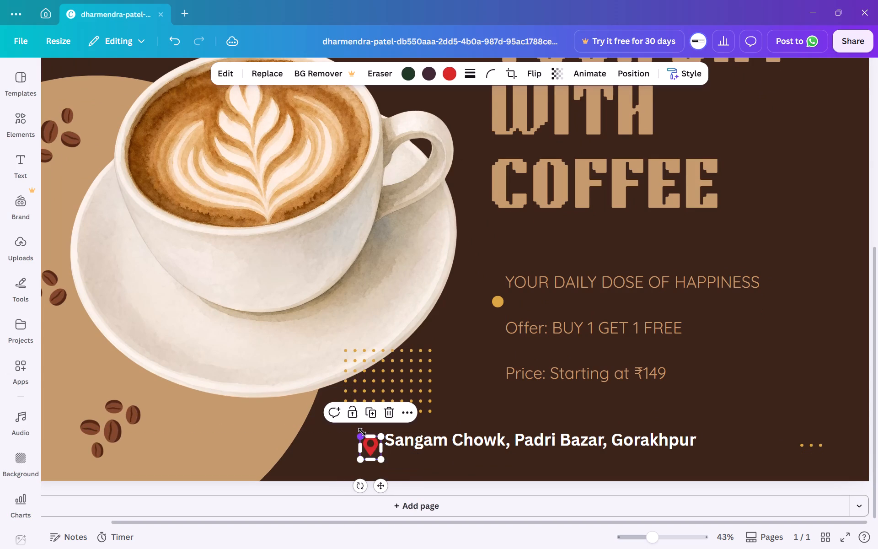
Nudge the smaller pin up so that it lines up vertically with the address text.
left_click_drag(381, 489, 381, 484)
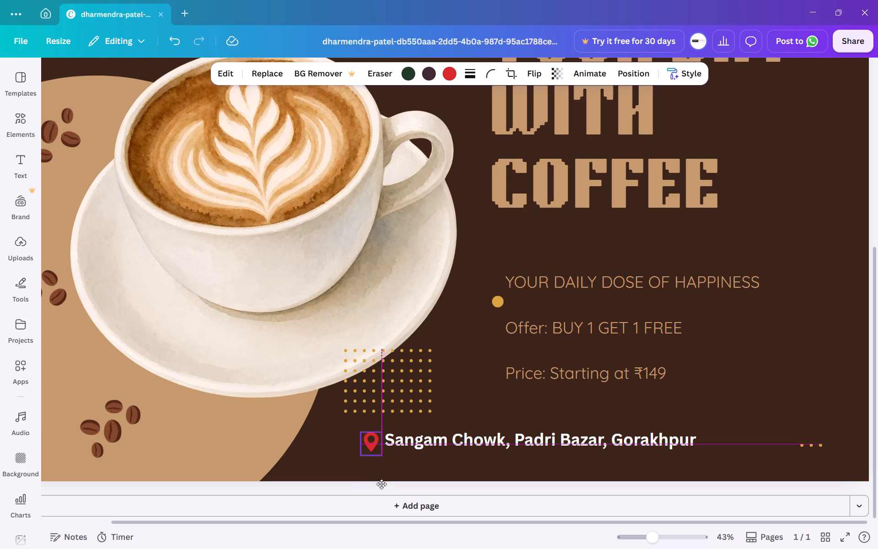
left_click_drag(381, 484, 381, 483)
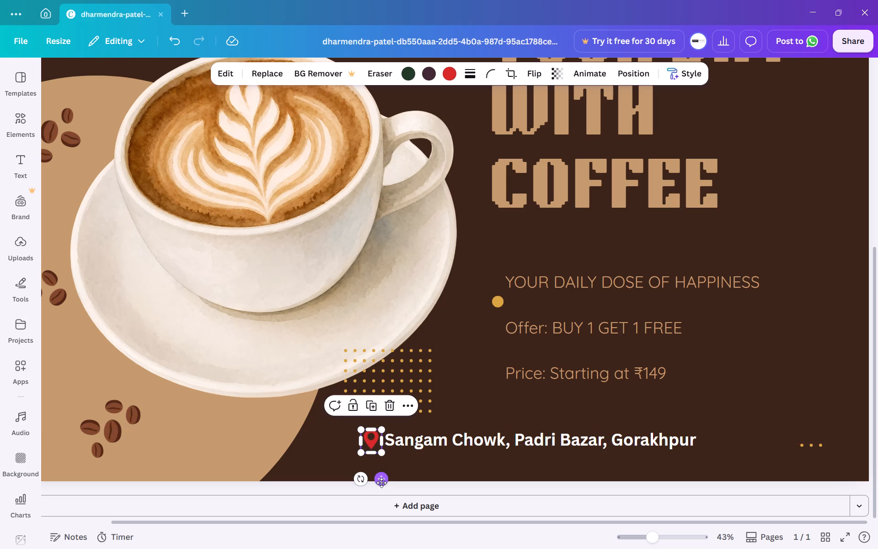
left_click(469, 464)
scroll(469, 464, "up", 1)
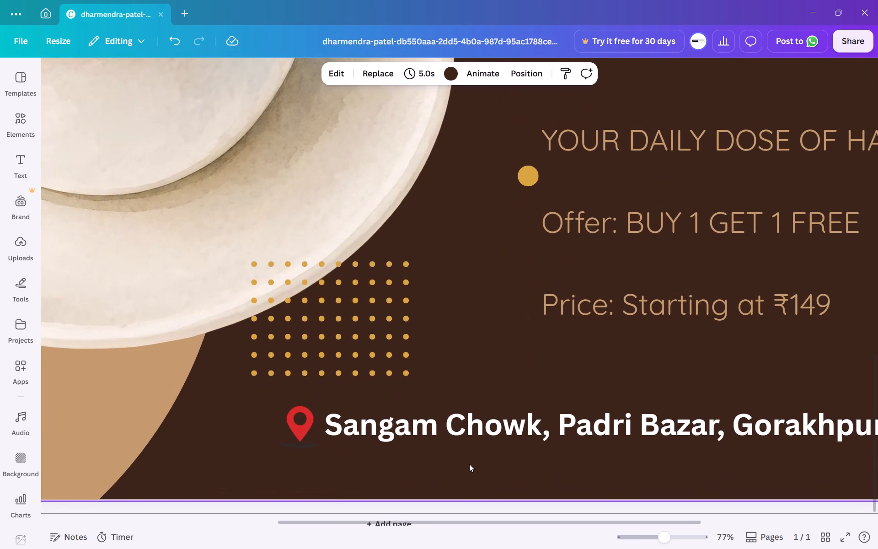
scroll(469, 464, "up", 1)
scroll(469, 464, "right", 4)
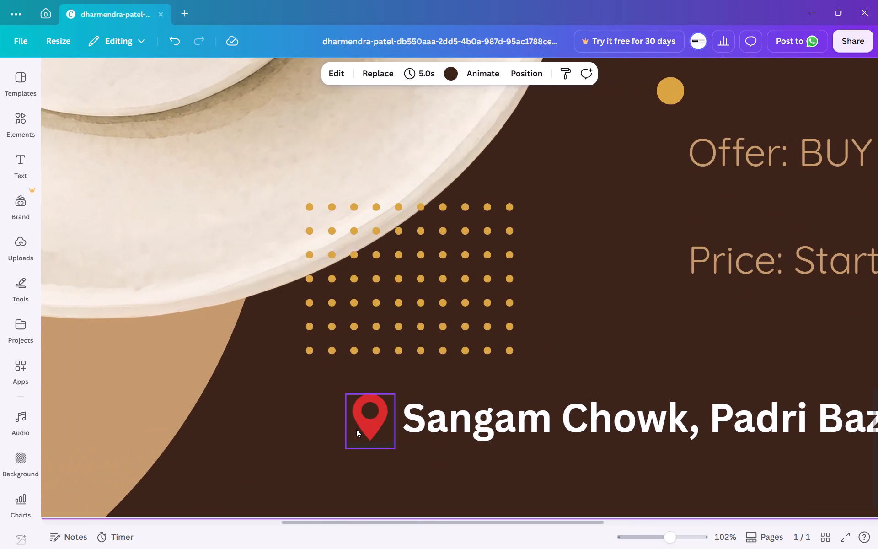
left_click_drag(369, 426, 371, 420)
left_click(454, 492)
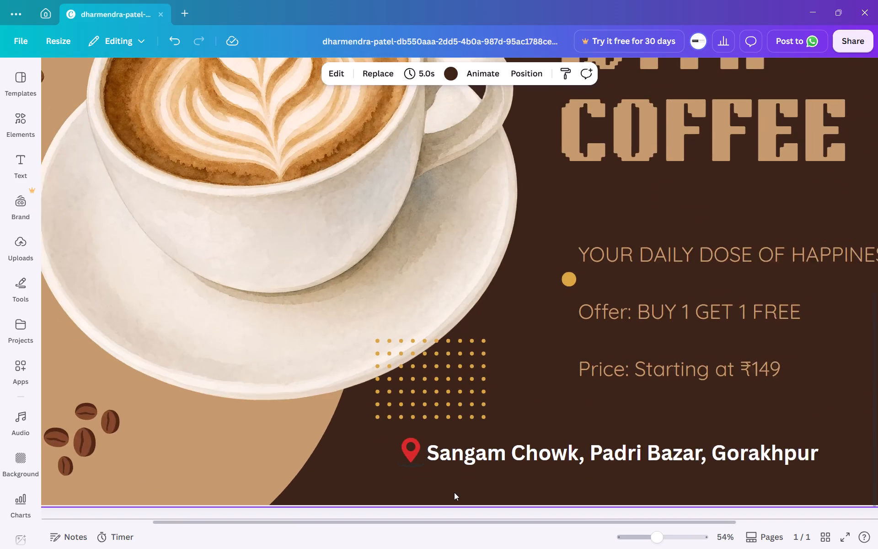
Shrink the location pin proportionally from its upper-left corner to about 0.7 wide by 0.8 high, keeping it beside the address text.
scroll(437, 482, "up", 1)
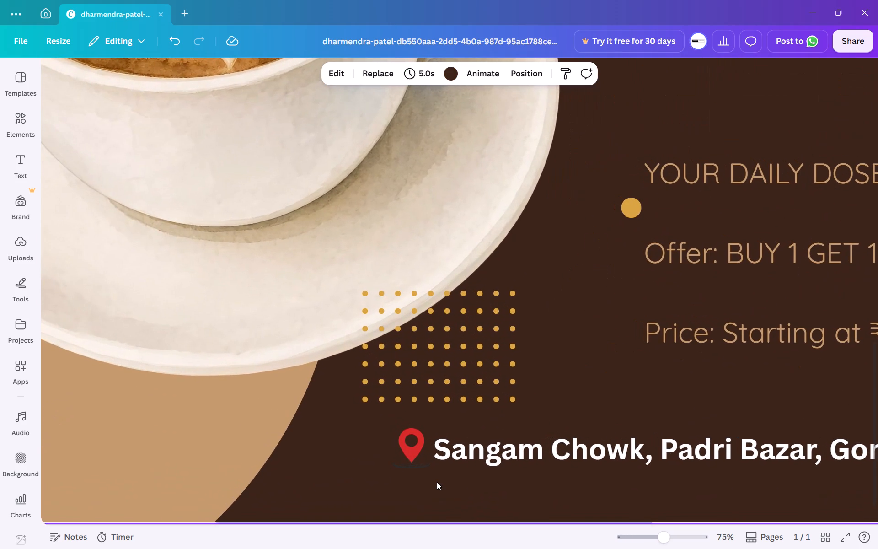
scroll(437, 482, "up", 2)
scroll(437, 482, "down", 1)
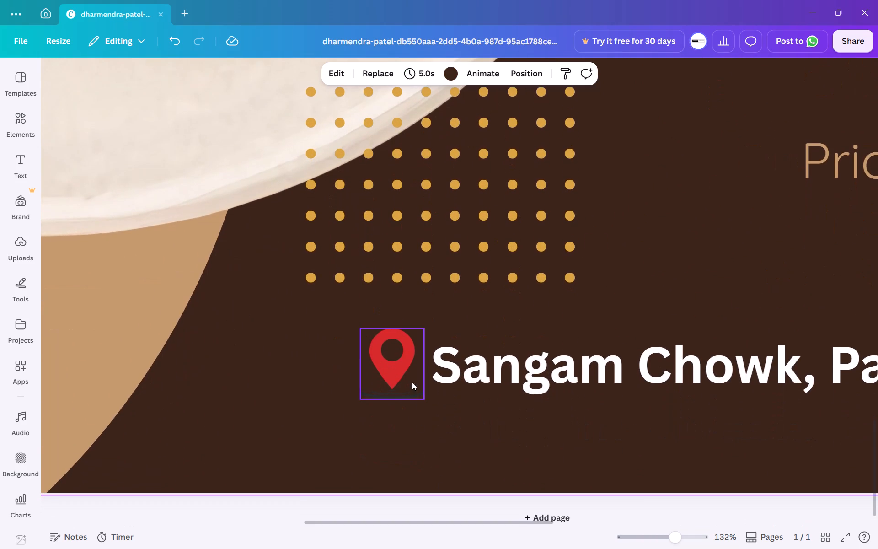
left_click(403, 343)
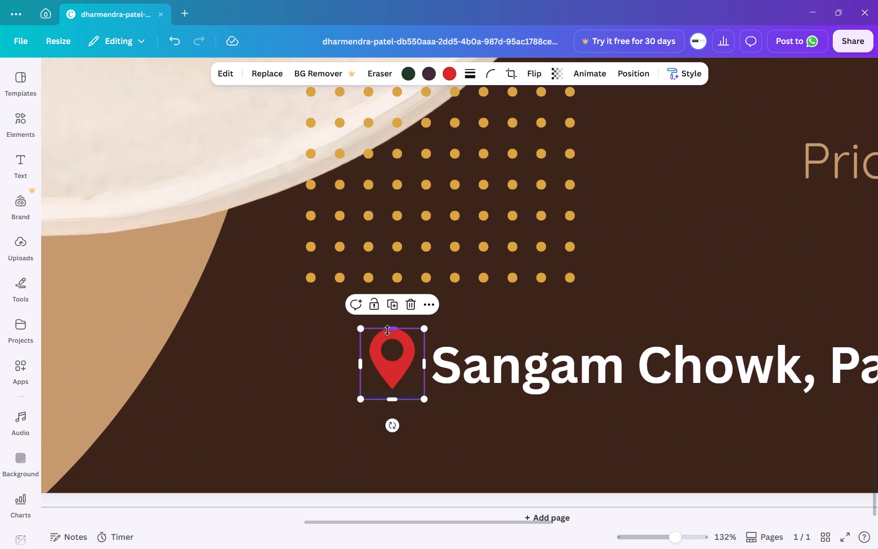
left_click_drag(360, 329, 370, 338)
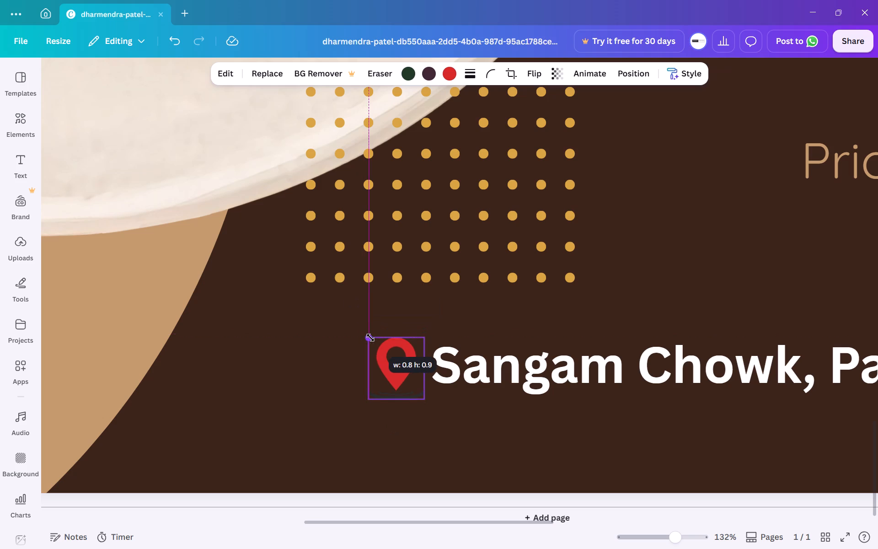
left_click_drag(370, 338, 385, 349)
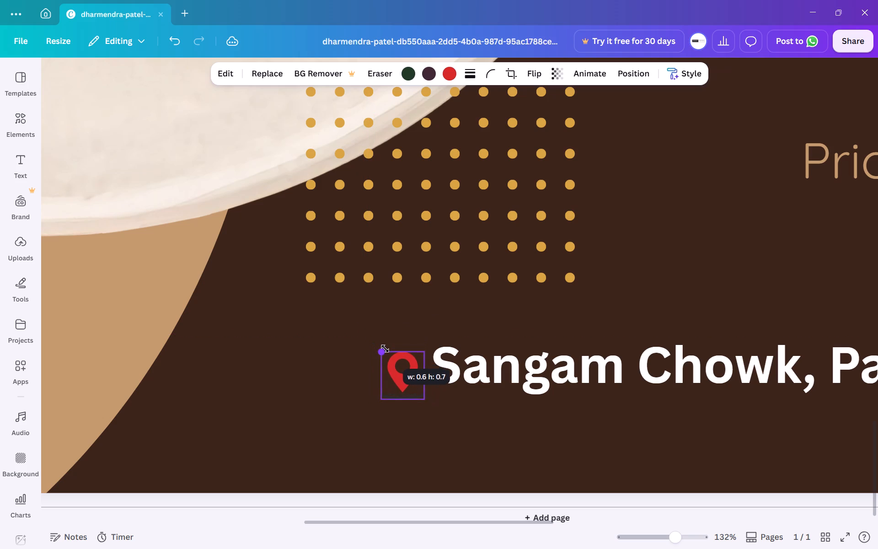
left_click_drag(385, 349, 365, 340)
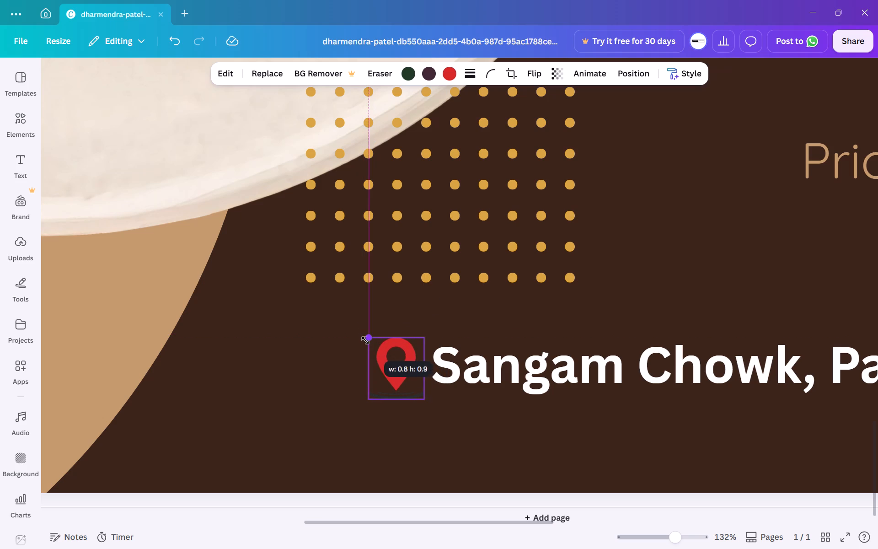
left_click_drag(365, 340, 365, 344)
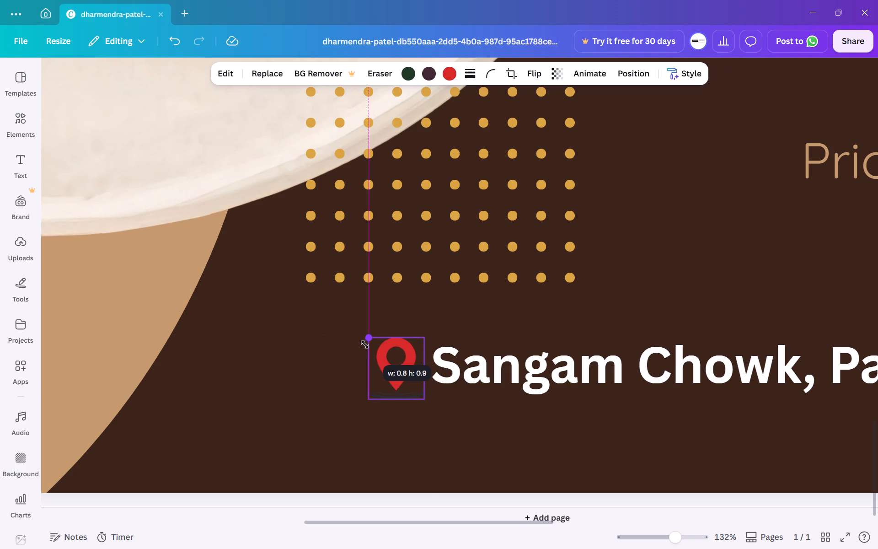
left_click_drag(365, 344, 367, 346)
left_click(456, 406)
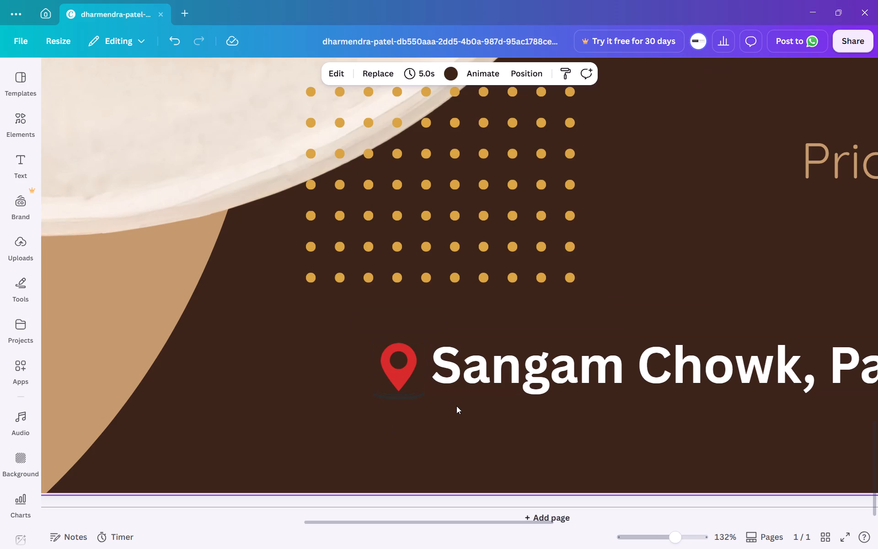
left_click(420, 381)
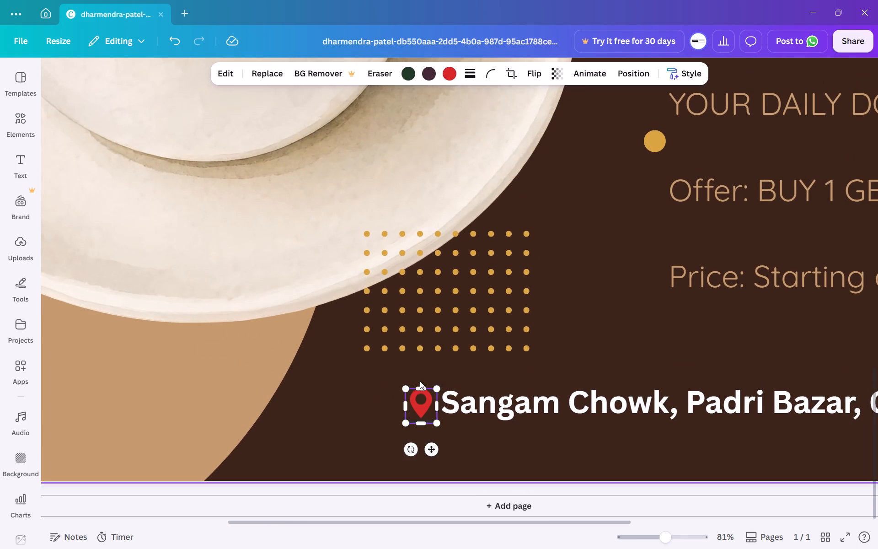
scroll(420, 381, "up", 1)
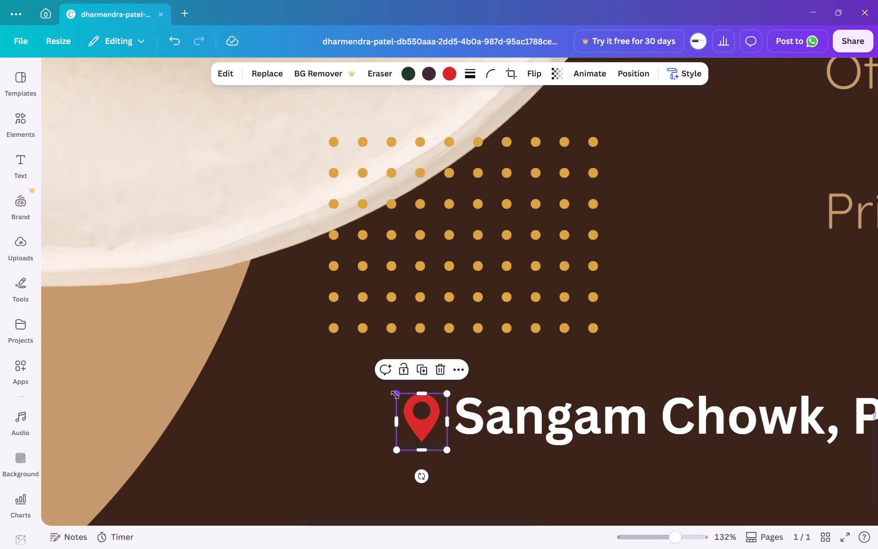
left_click(395, 394)
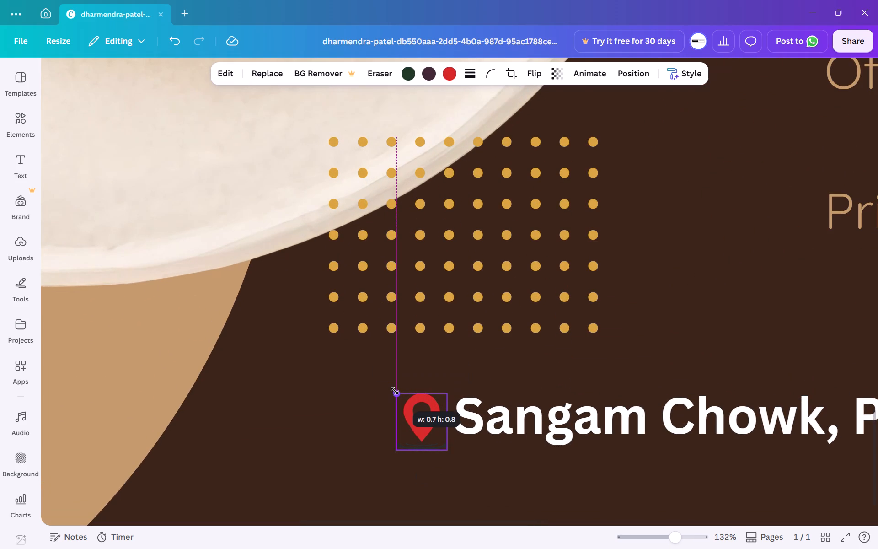
left_click(494, 466)
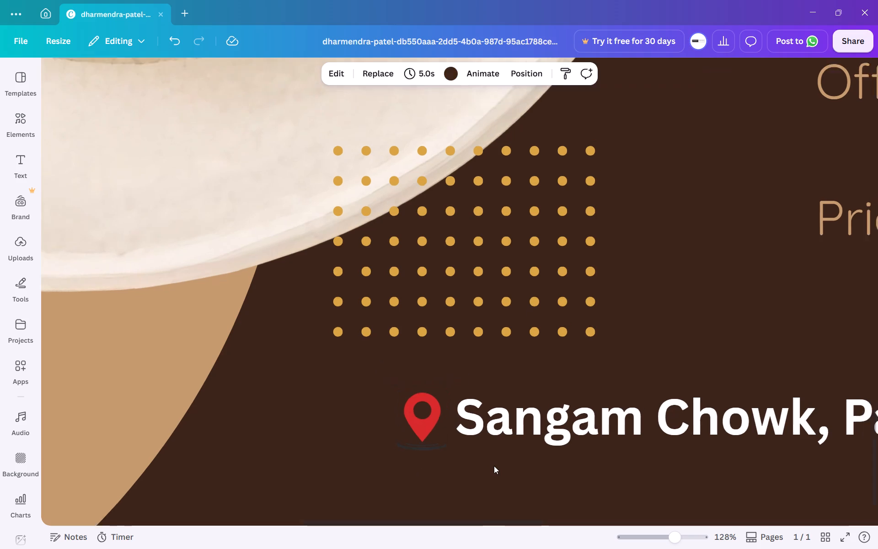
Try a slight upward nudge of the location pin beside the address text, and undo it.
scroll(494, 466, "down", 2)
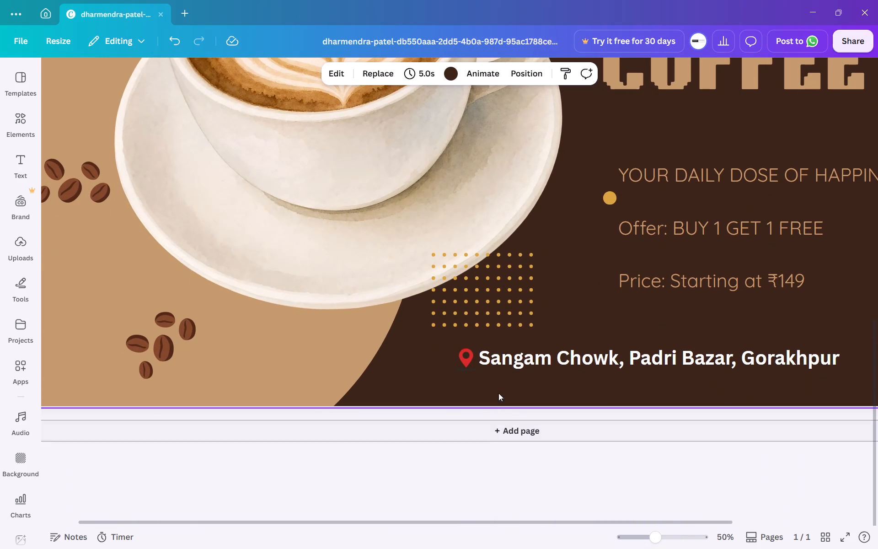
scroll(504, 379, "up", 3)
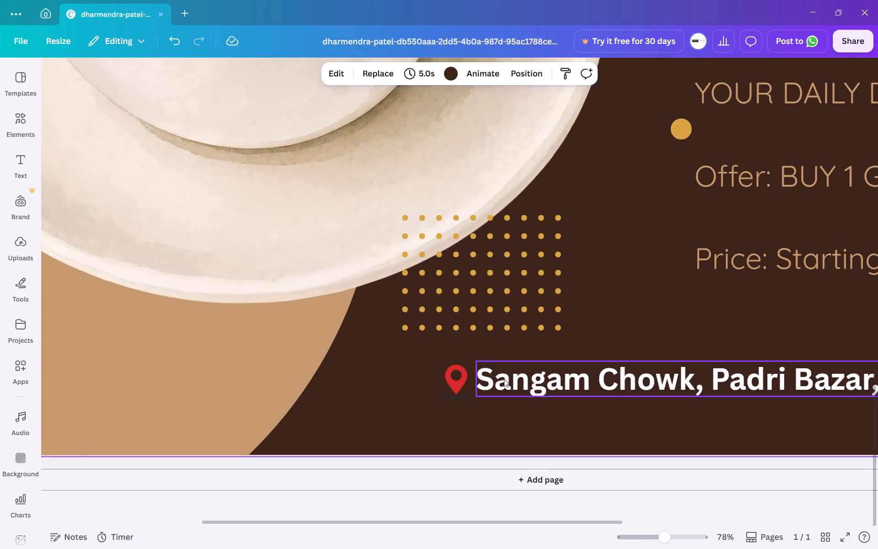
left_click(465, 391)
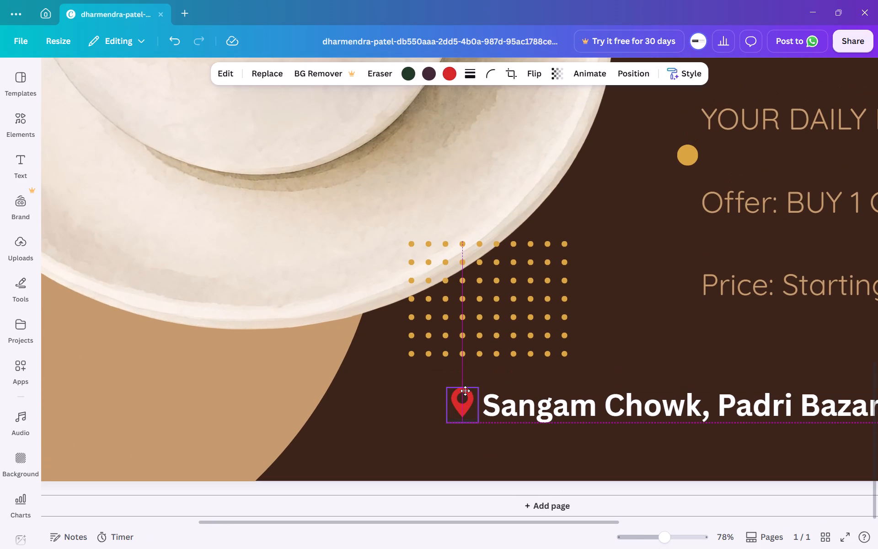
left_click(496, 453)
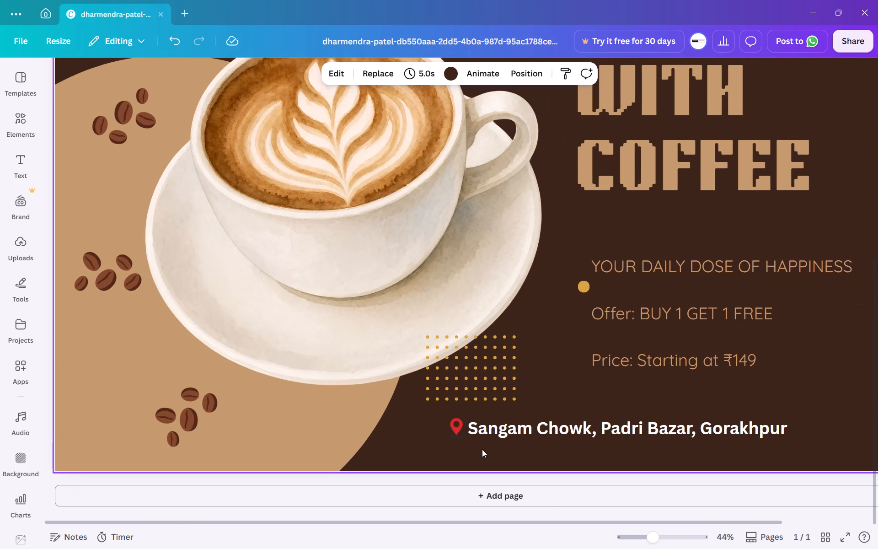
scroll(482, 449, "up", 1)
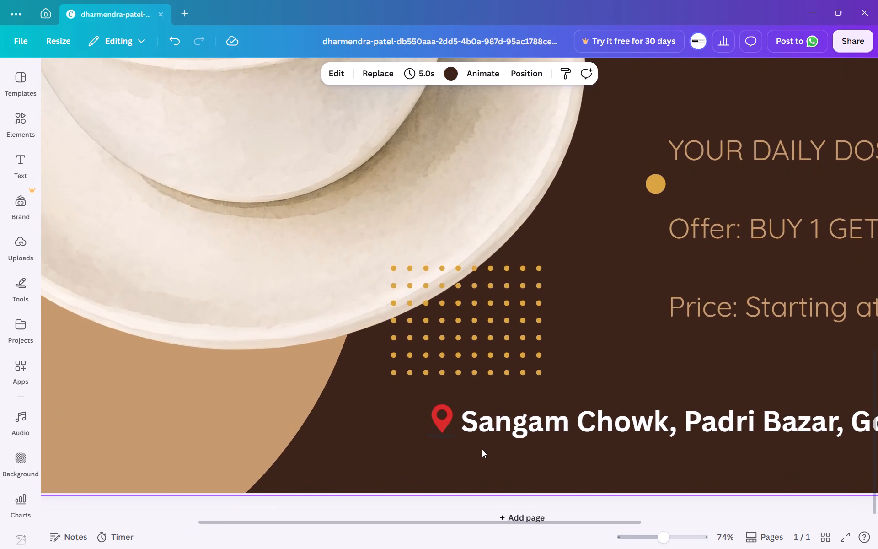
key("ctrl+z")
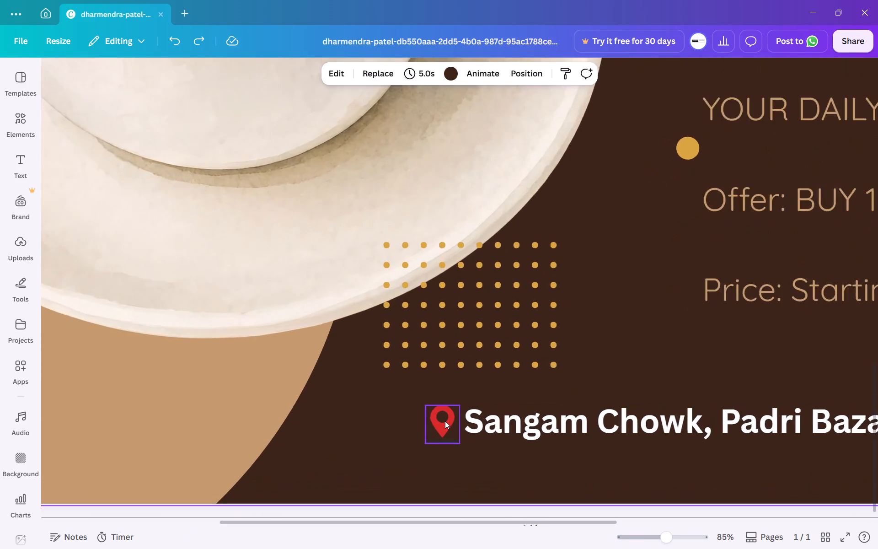
Nudge the location pin slightly up and away from the address text so that the two line up.
left_click(436, 434)
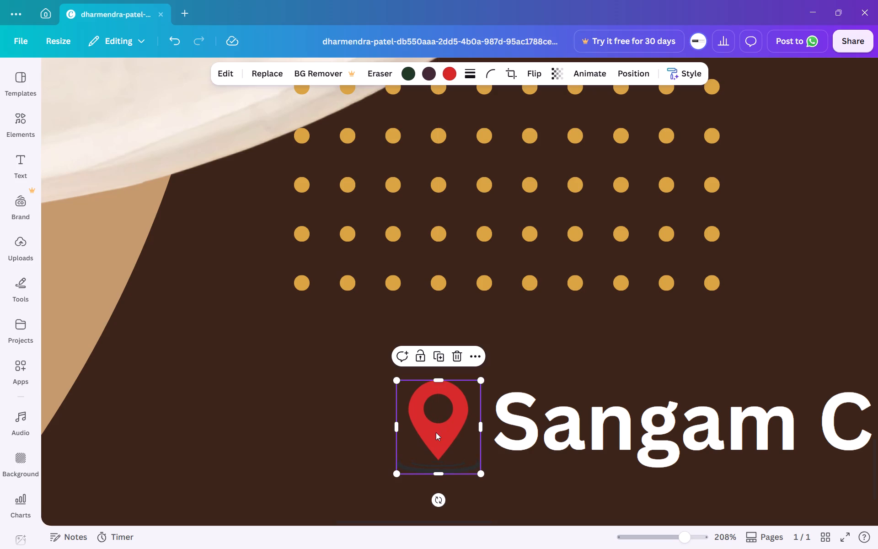
left_click(512, 497)
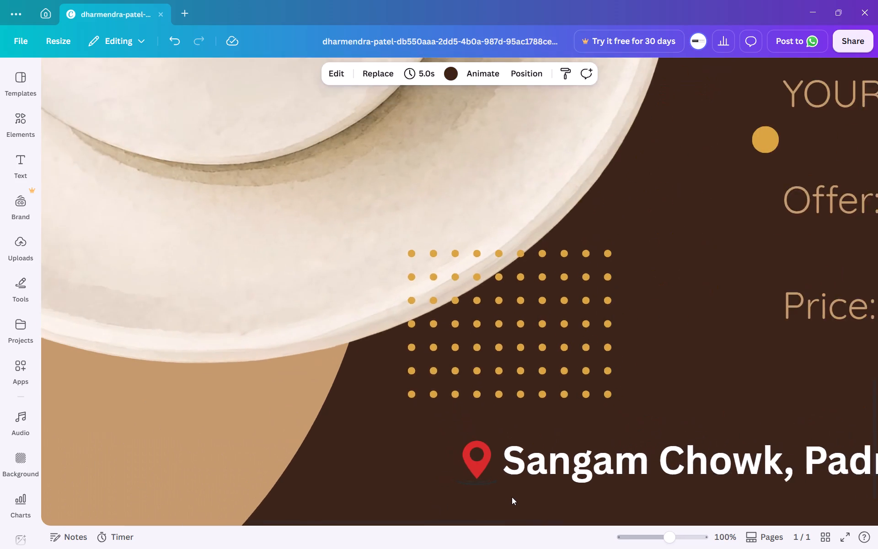
scroll(512, 497, "down", 2)
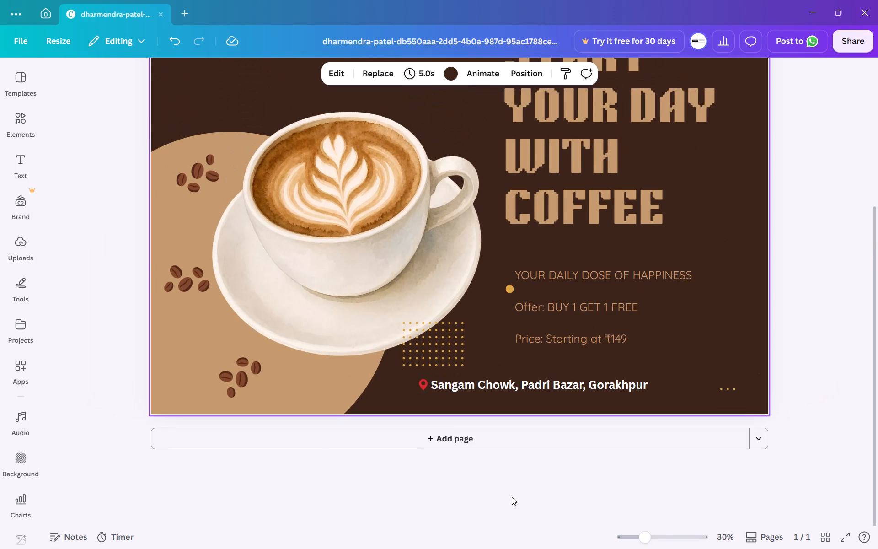
left_click(830, 355)
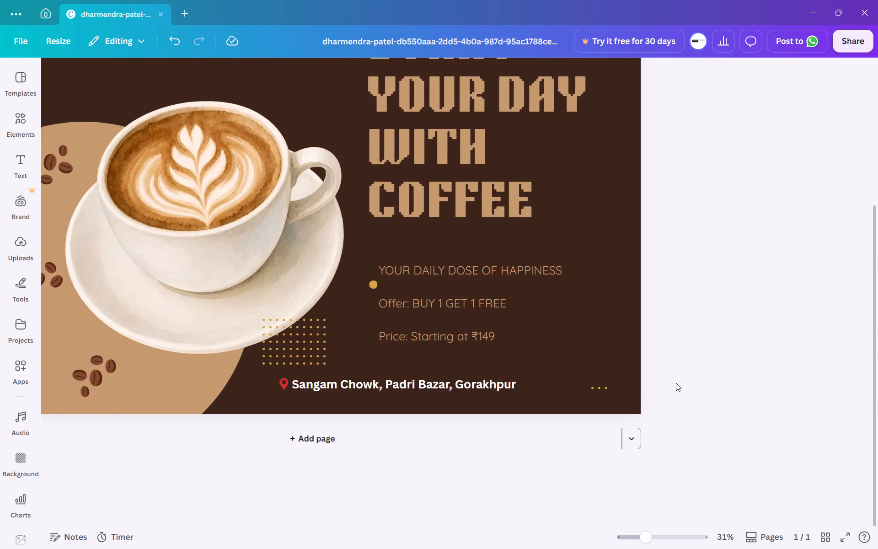
Move the gold dot up beside the start of the YOUR DAILY DOSE OF HAPPINESS line, vertically centred on it with a small gap.
scroll(676, 383, "right", 2)
left_click(463, 284)
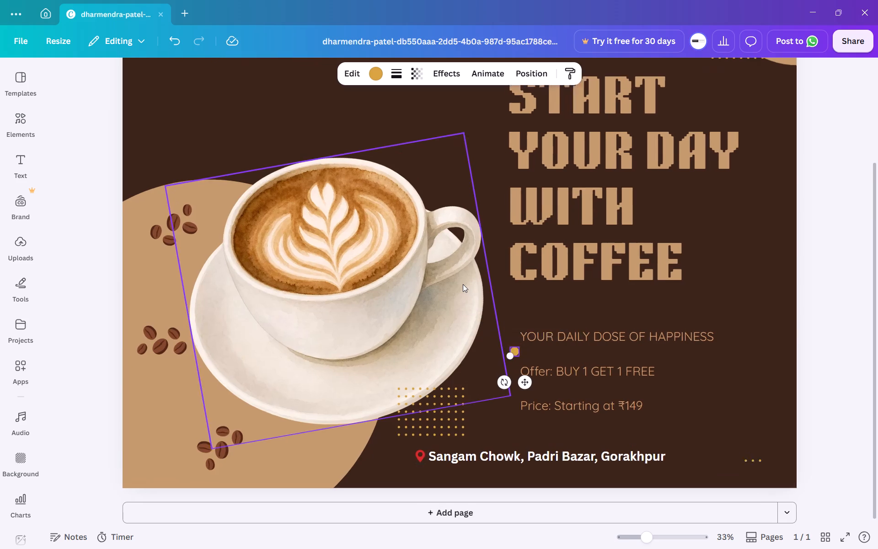
left_click(573, 391)
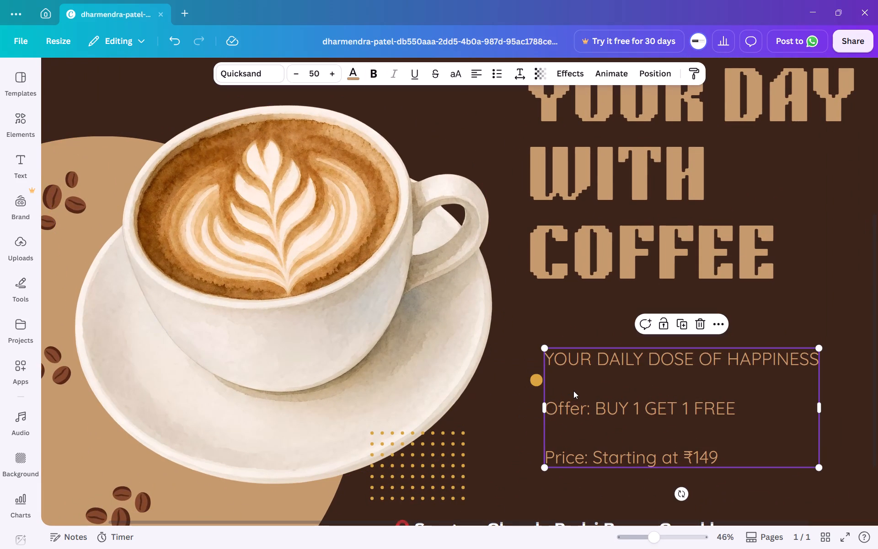
left_click(537, 383)
scroll(537, 383, "up", 1)
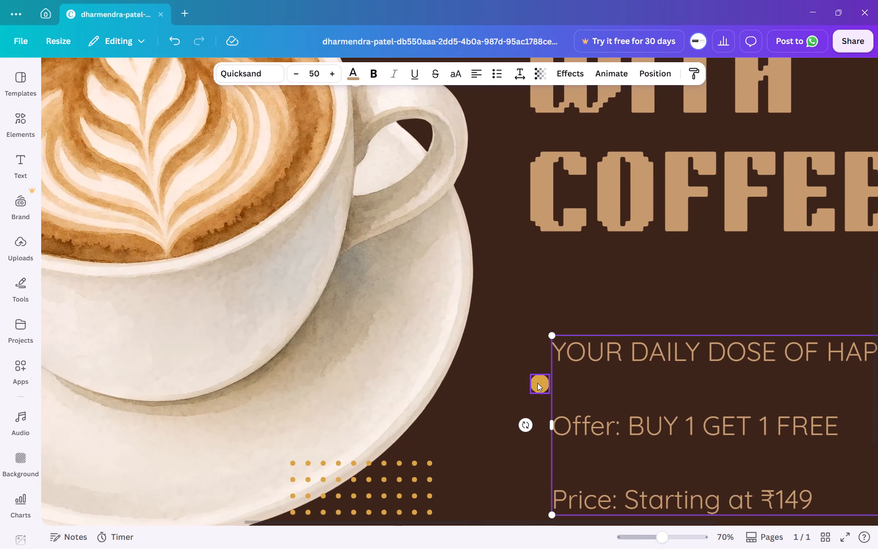
left_click(537, 383)
left_click_drag(546, 419, 545, 404)
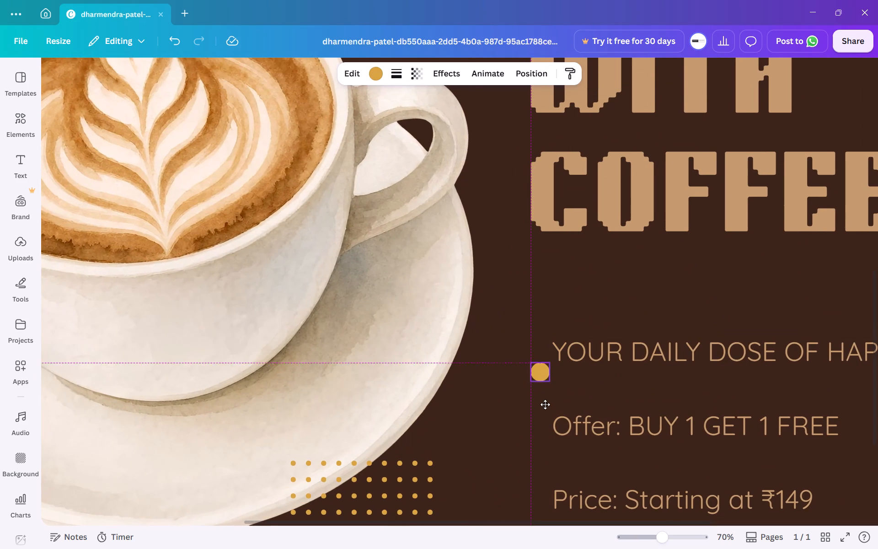
left_click_drag(545, 404, 544, 383)
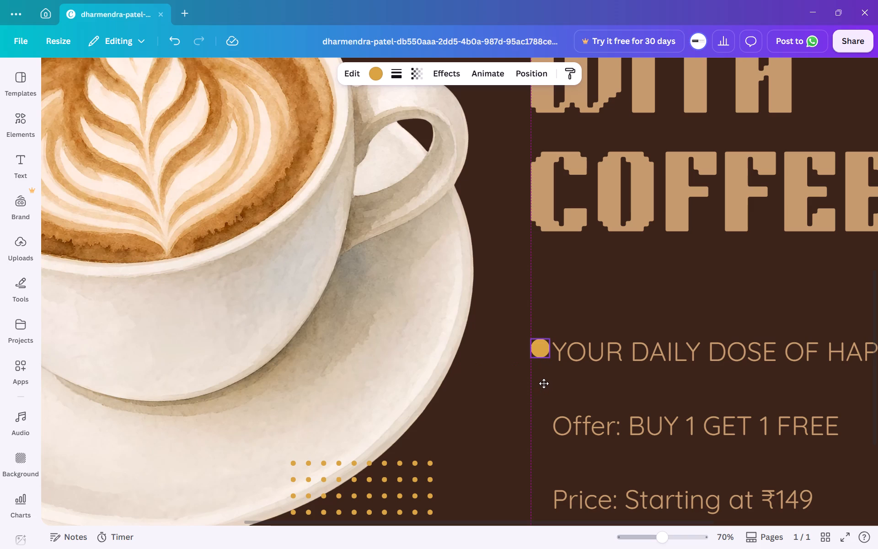
left_click_drag(544, 383, 543, 382)
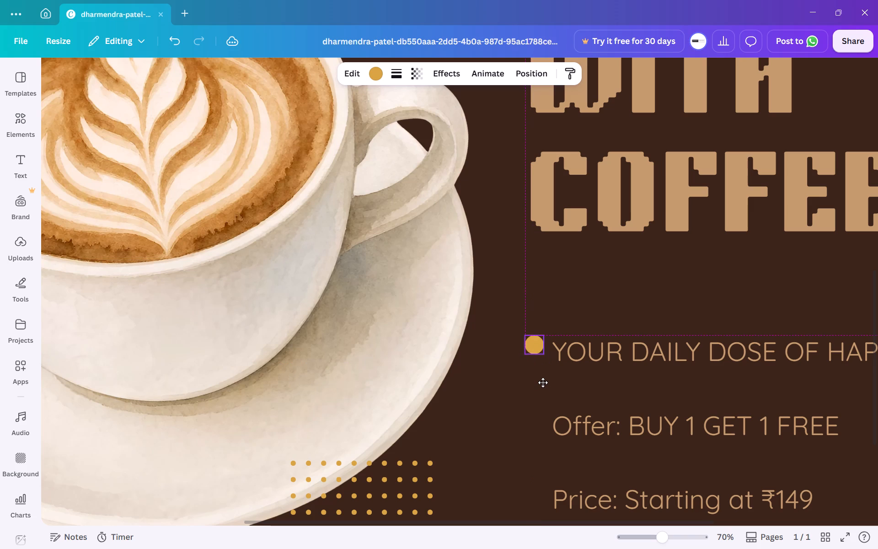
left_click_drag(543, 382, 542, 383)
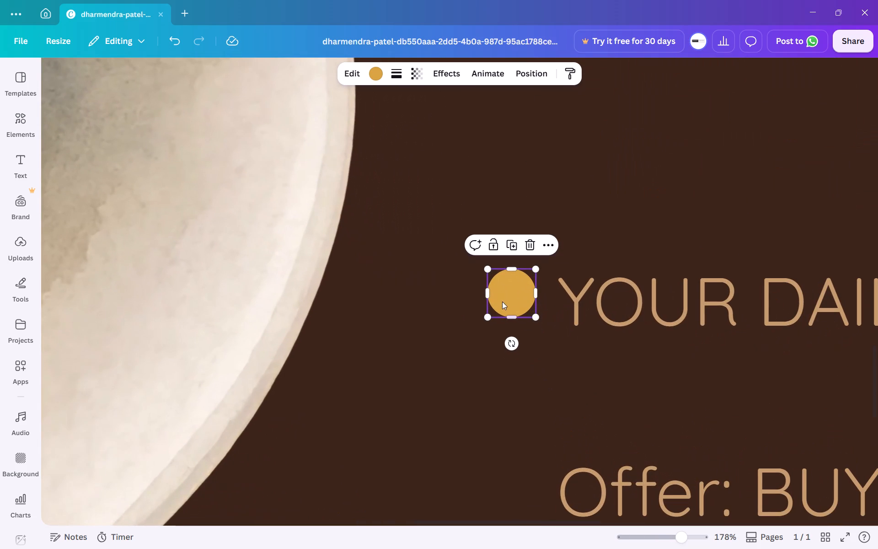
left_click_drag(505, 296, 507, 305)
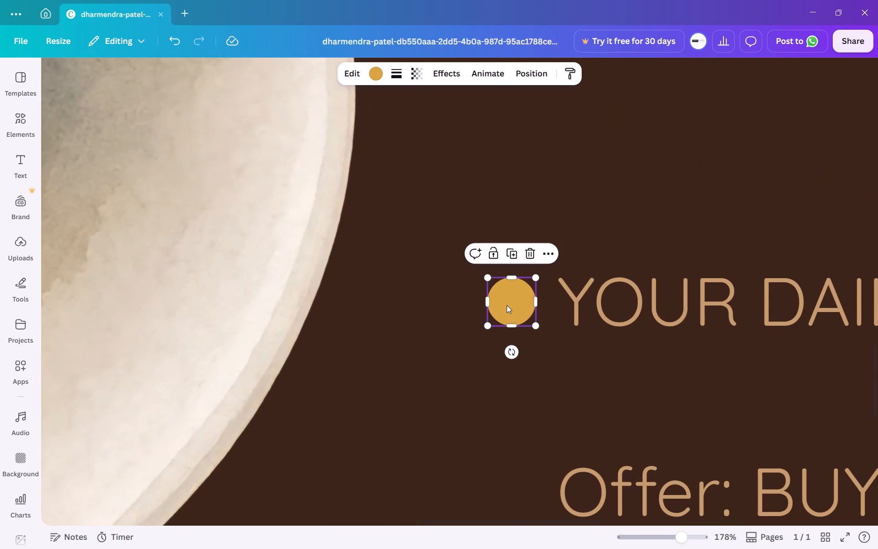
Shrink the gold dot proportionally from its lower-right corner to roughly half its diameter.
left_click_drag(538, 327, 512, 312)
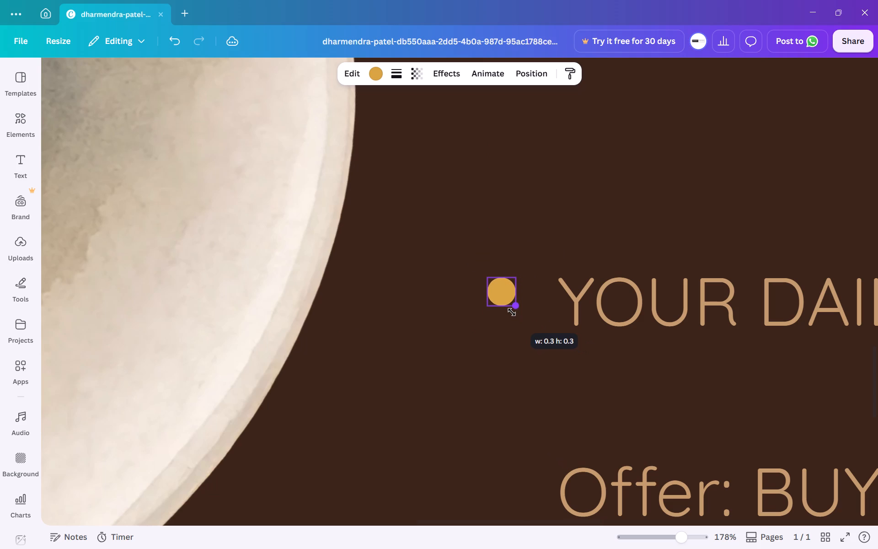
left_click_drag(512, 312, 505, 308)
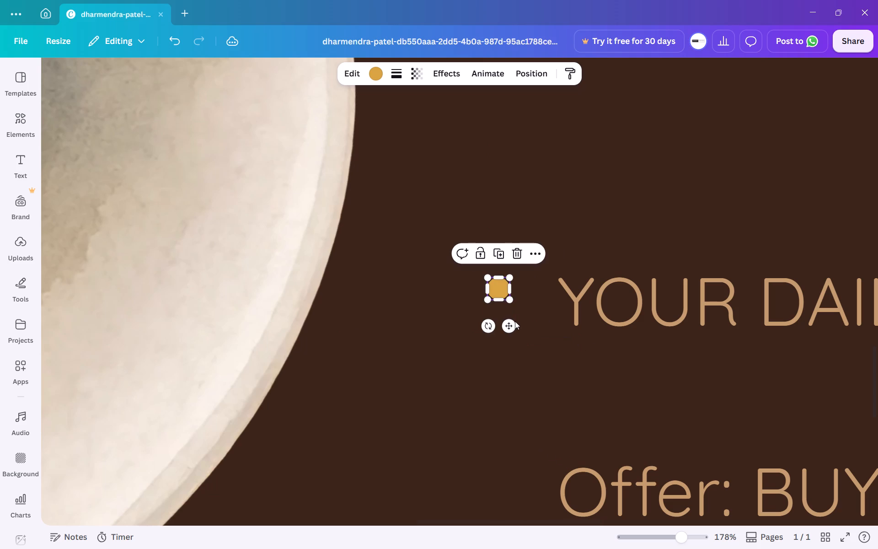
Reposition the small gold dot so it sits level with the YOUR DAILY DOSE OF HAPPINESS line, just before its first letter.
left_click_drag(507, 320, 509, 334)
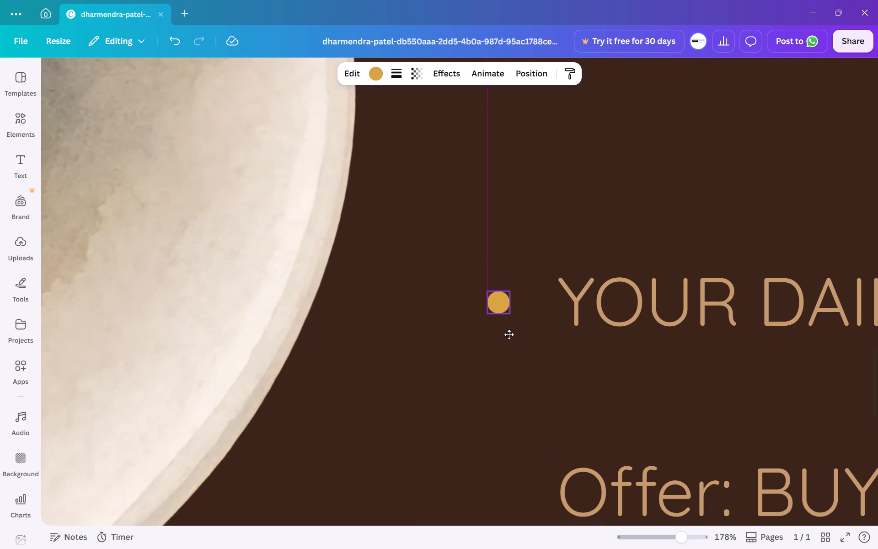
left_click_drag(509, 334, 510, 339)
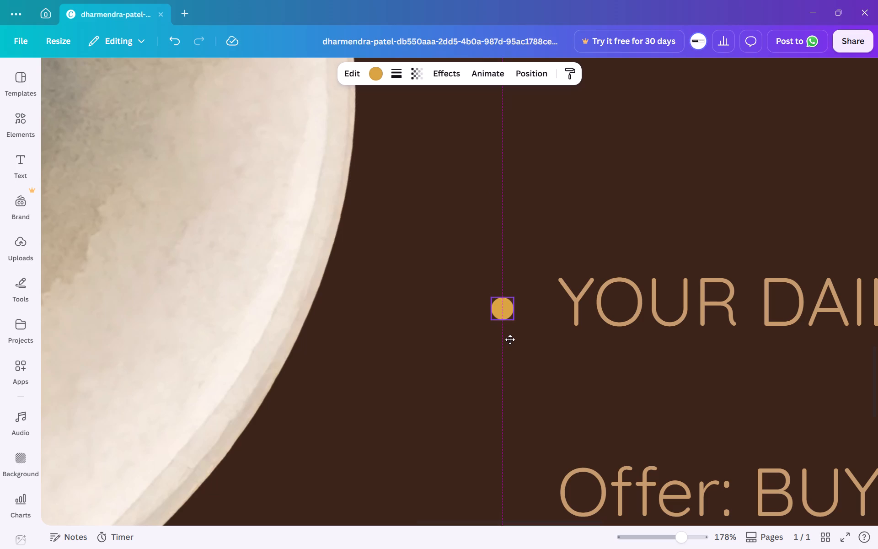
left_click_drag(510, 339, 510, 353)
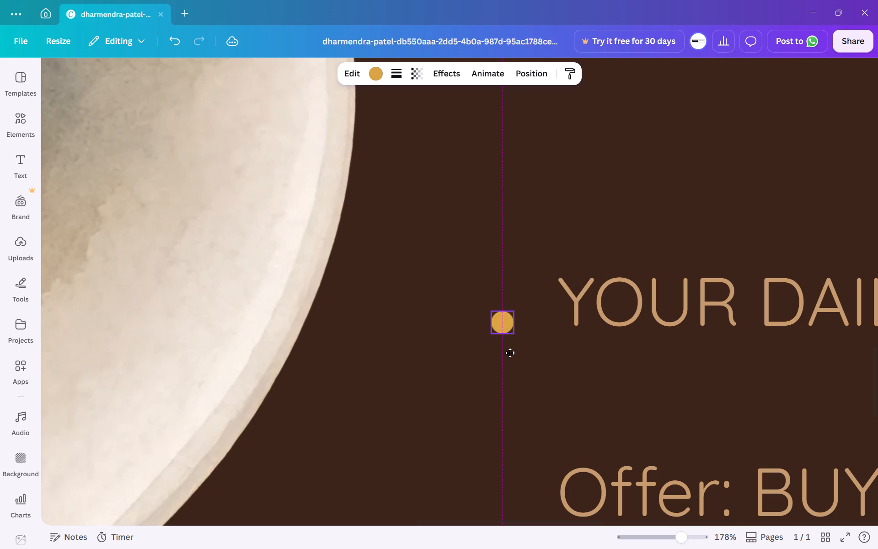
left_click_drag(510, 353, 510, 324)
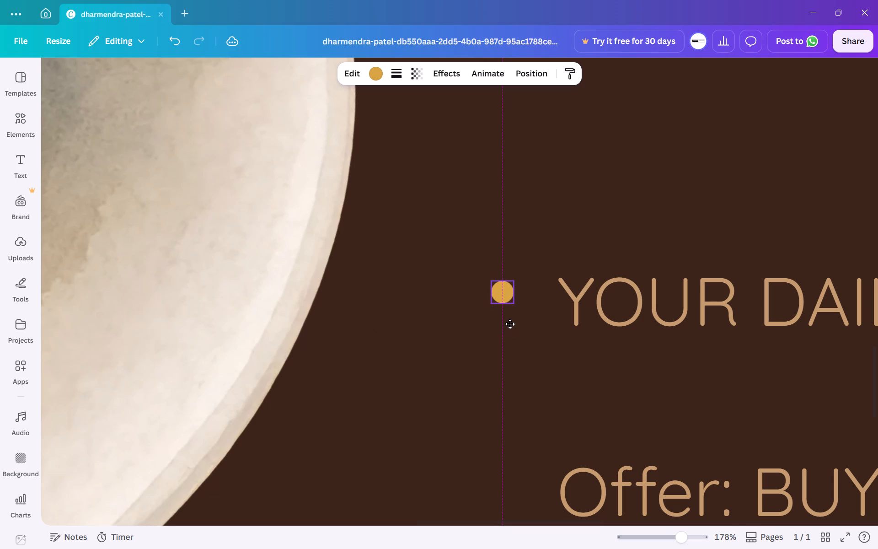
left_click_drag(510, 324, 512, 333)
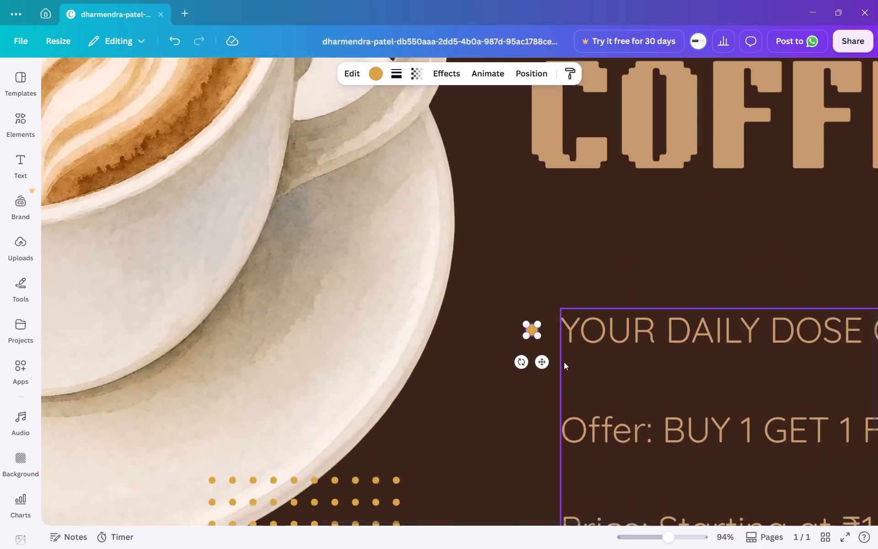
left_click(580, 280)
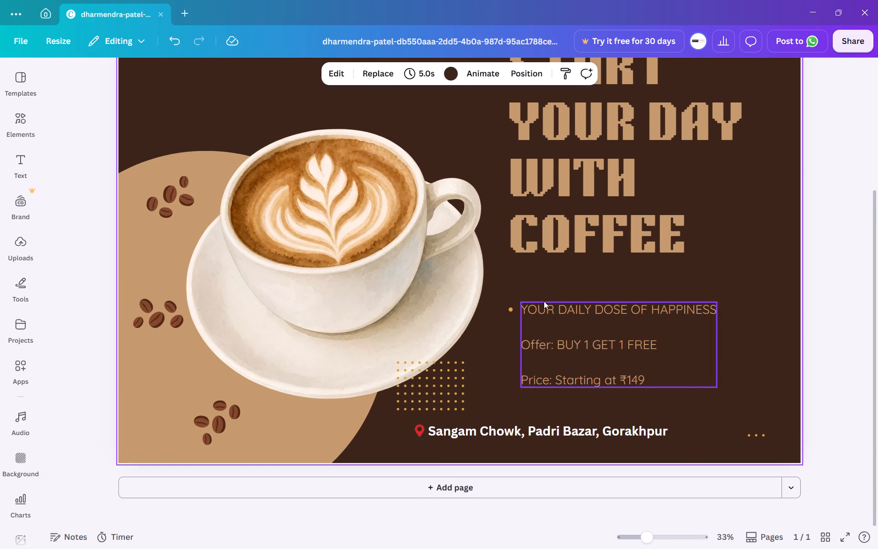
left_click(490, 323)
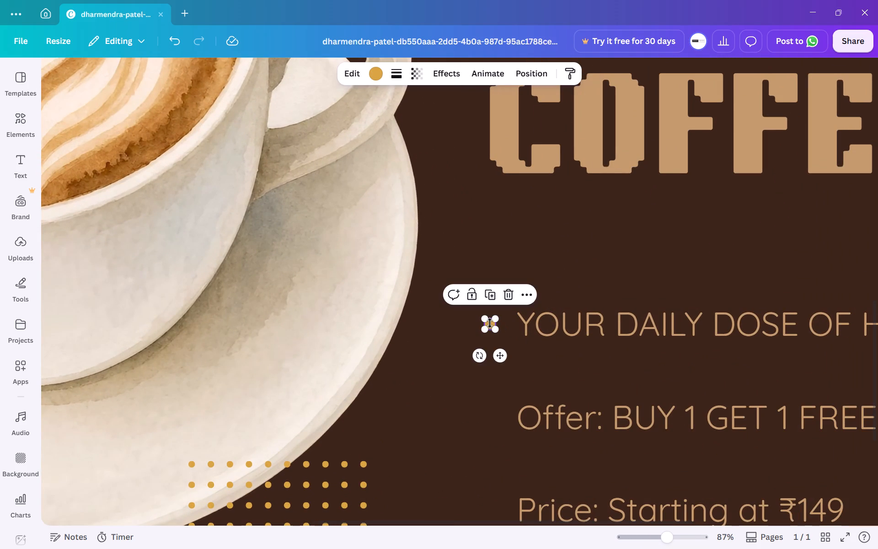
scroll(490, 323, "up", 2)
left_click_drag(503, 367, 512, 368)
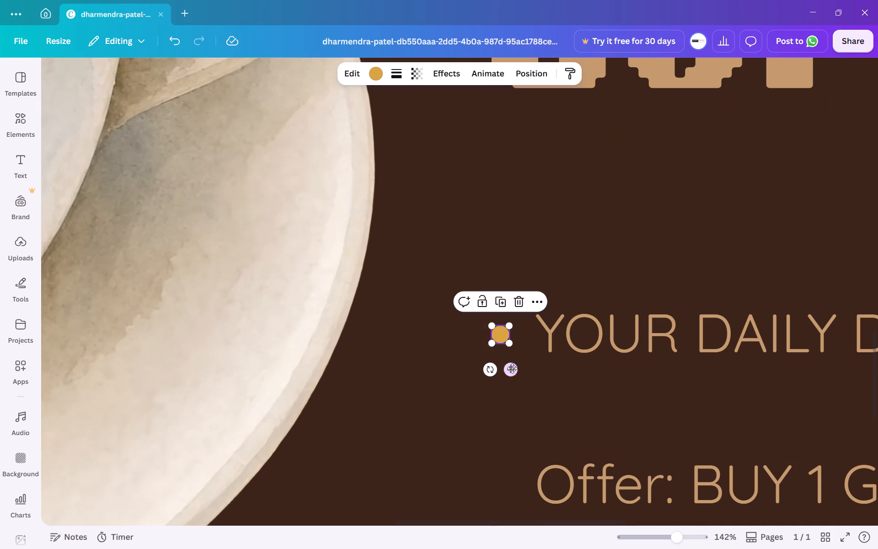
left_click(548, 379)
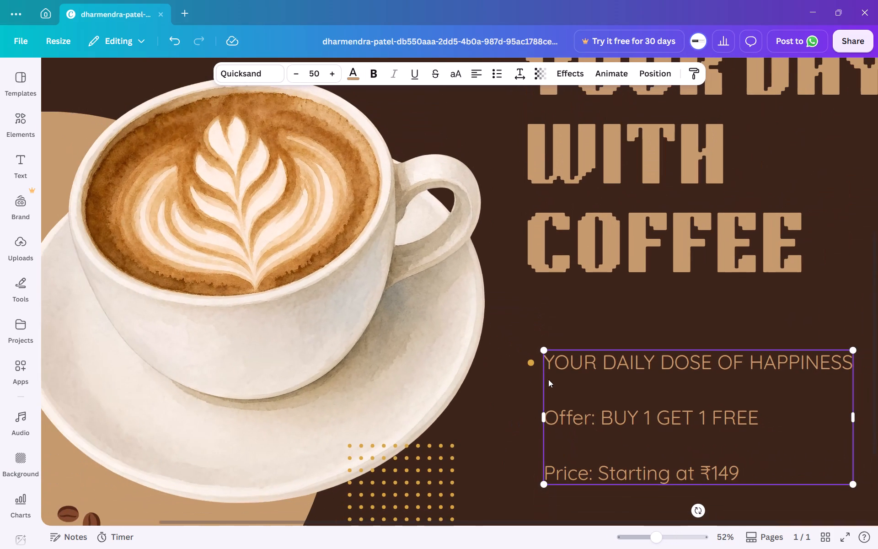
Duplicate the gold bullet dot and place the copy before the Offer: BUY 1 GET 1 FREE line, aligned under the first dot.
left_click(522, 381)
left_click_drag(518, 350, 539, 373)
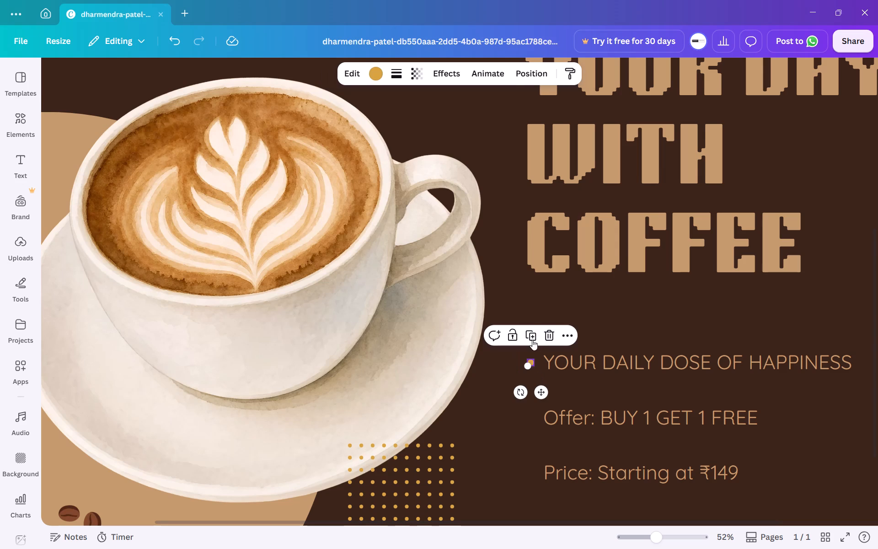
left_click(532, 336)
left_click_drag(548, 400, 546, 428)
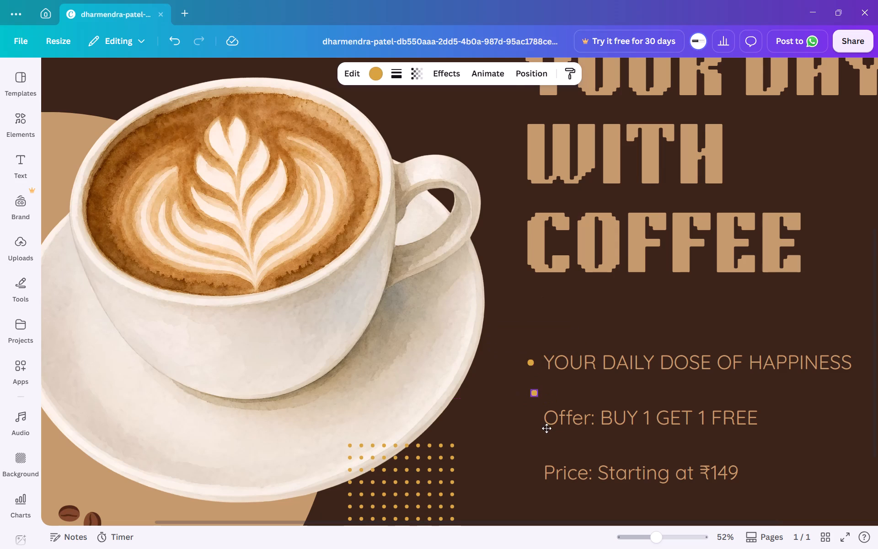
left_click_drag(546, 428, 541, 450)
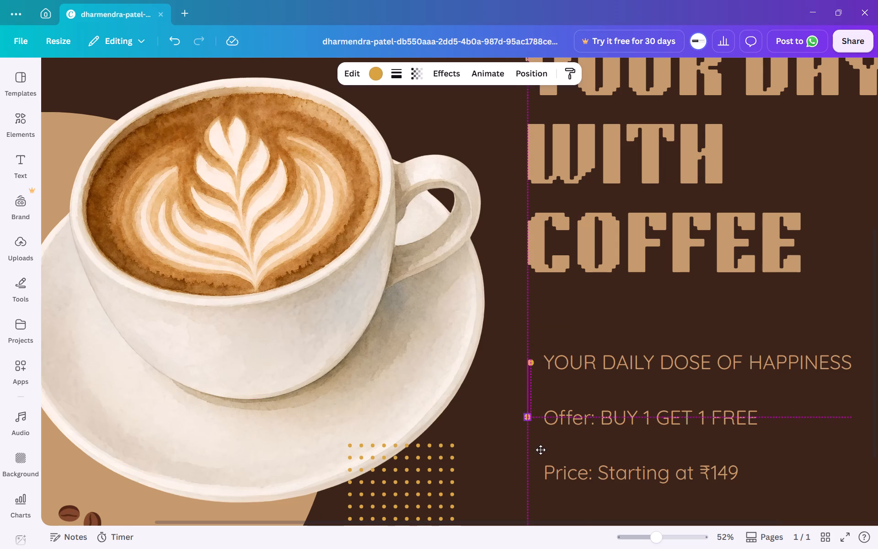
left_click_drag(541, 450, 544, 452)
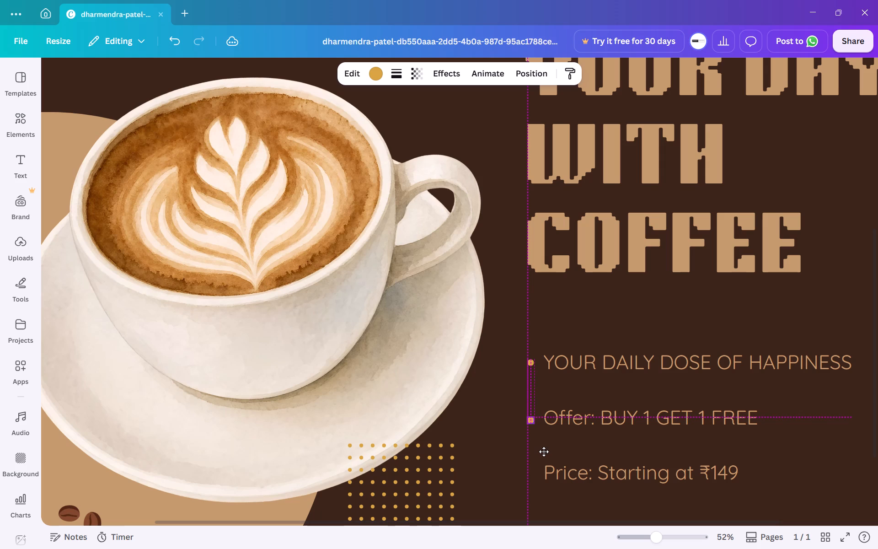
left_click_drag(544, 452, 544, 450)
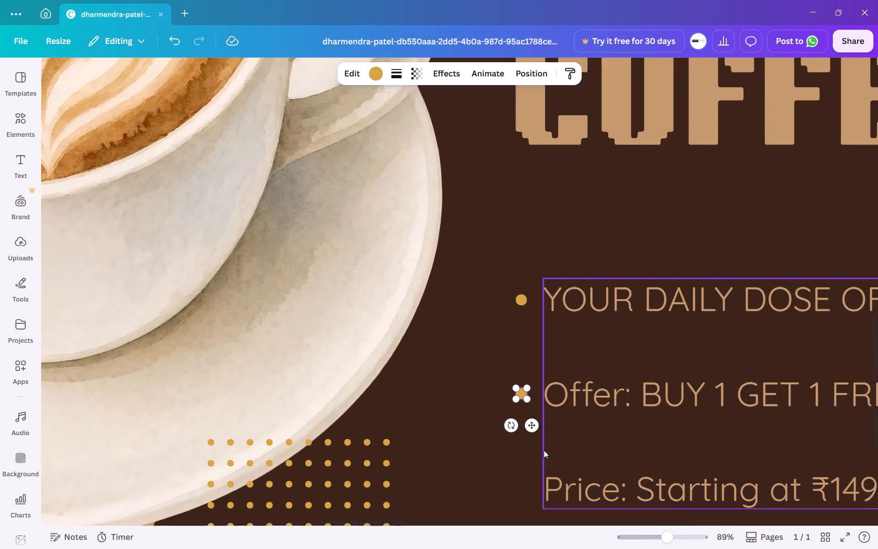
left_click(483, 453)
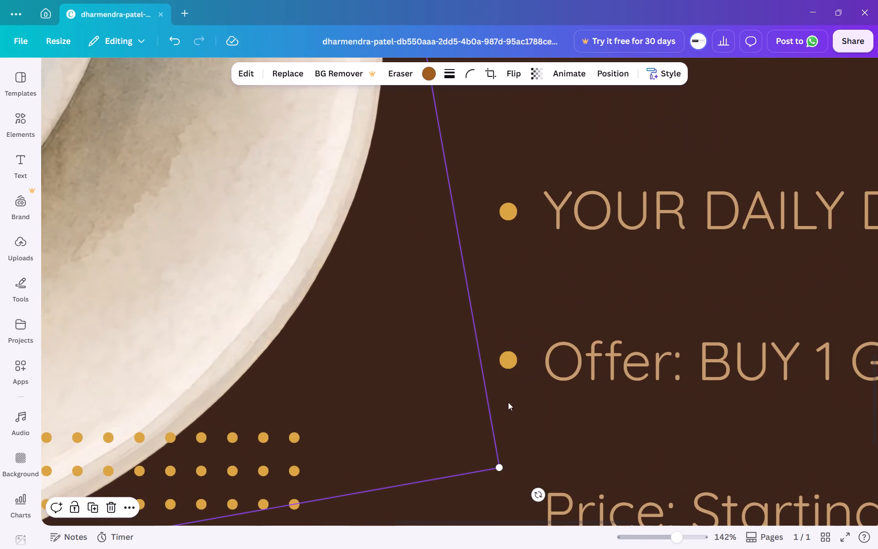
left_click(509, 366)
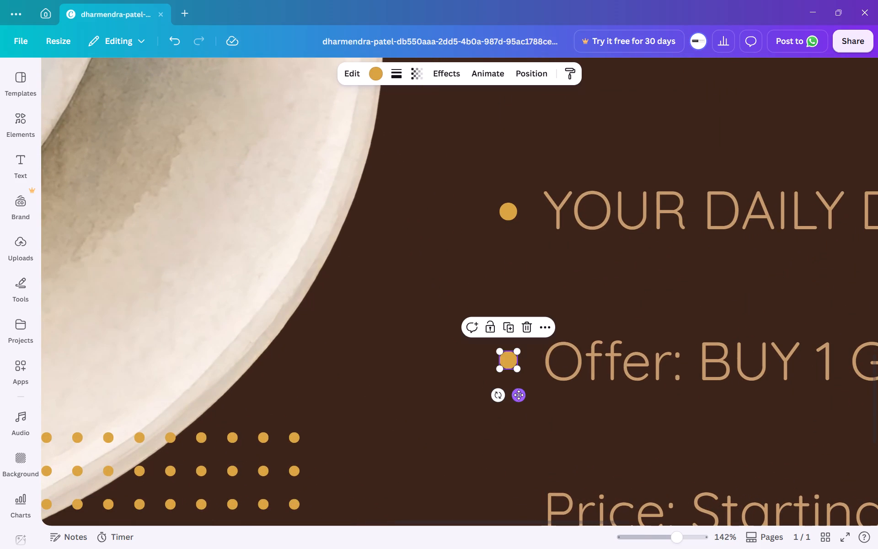
left_click(519, 395)
Duplicate the Offer line's gold dot so that a third, equally spaced bullet sits before the Price line.
scroll(519, 397, "down", 2)
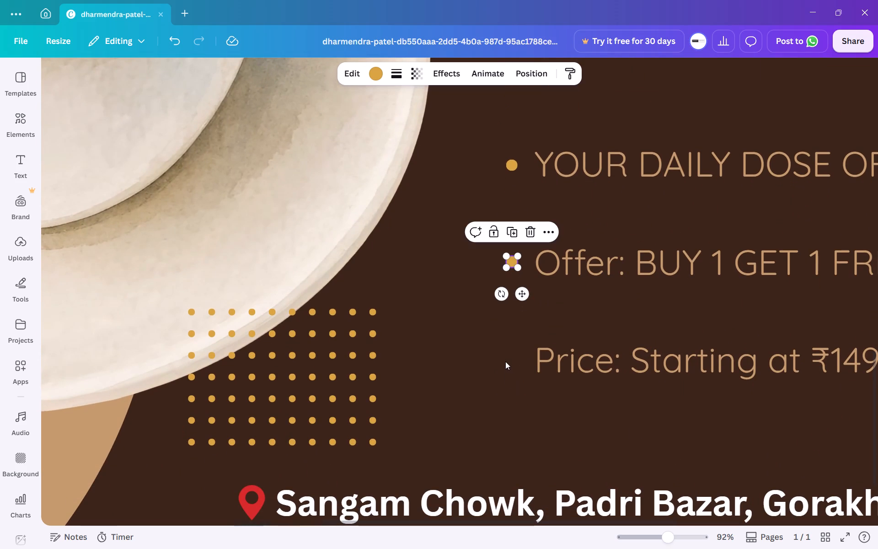
left_click(505, 361)
left_click_drag(505, 236, 510, 255)
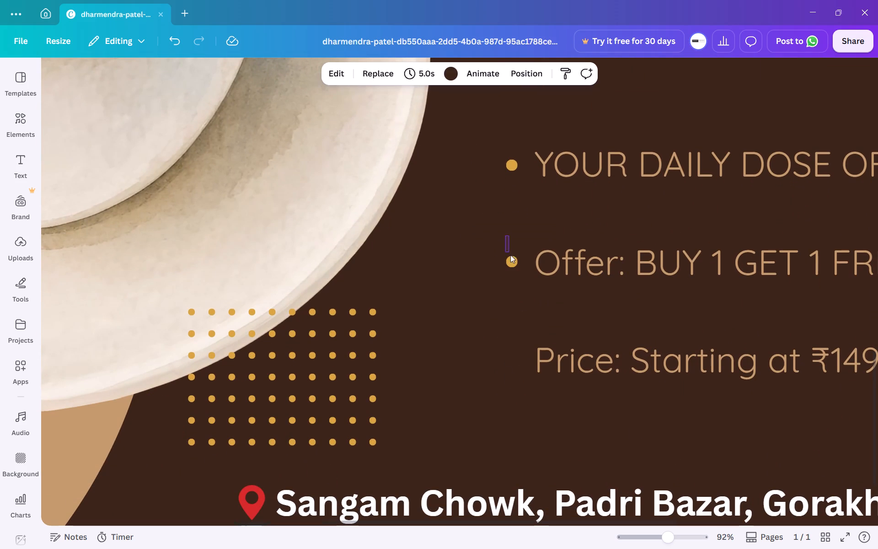
left_click_drag(510, 255, 517, 270)
left_click(513, 237)
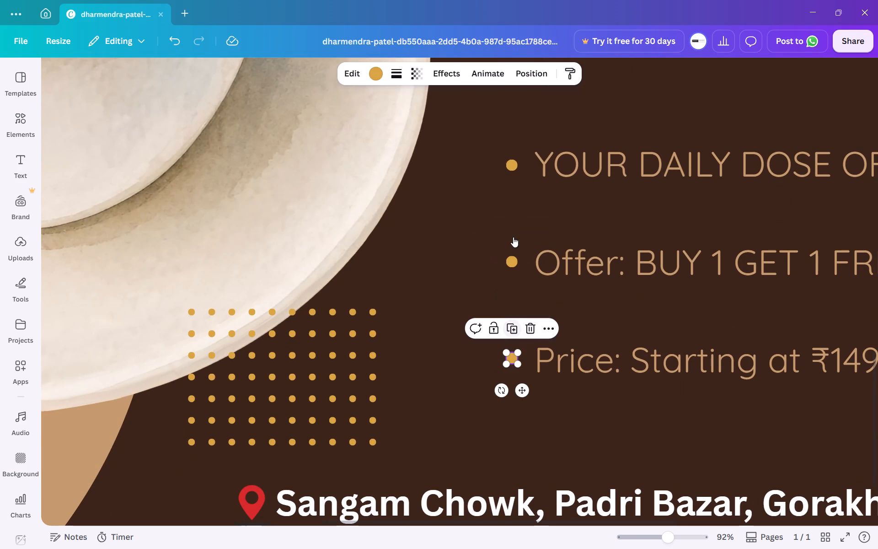
left_click(534, 398)
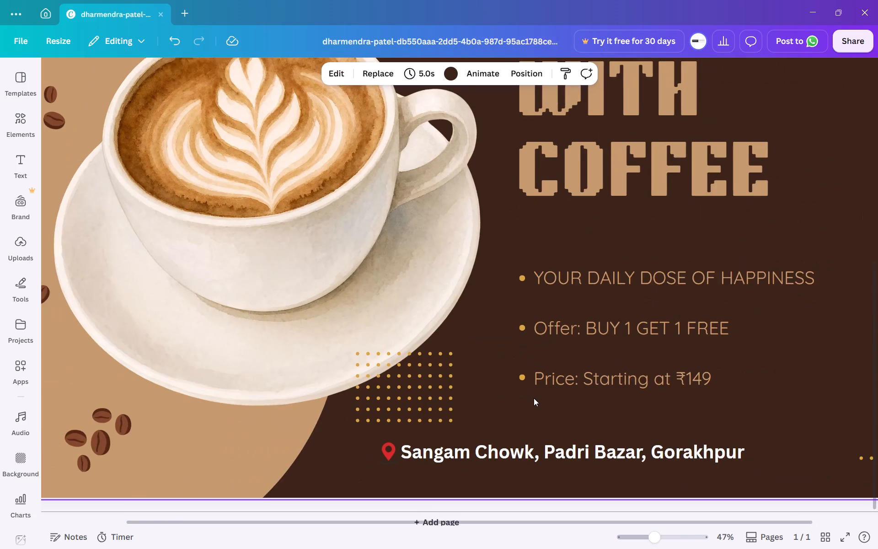
left_click(741, 325)
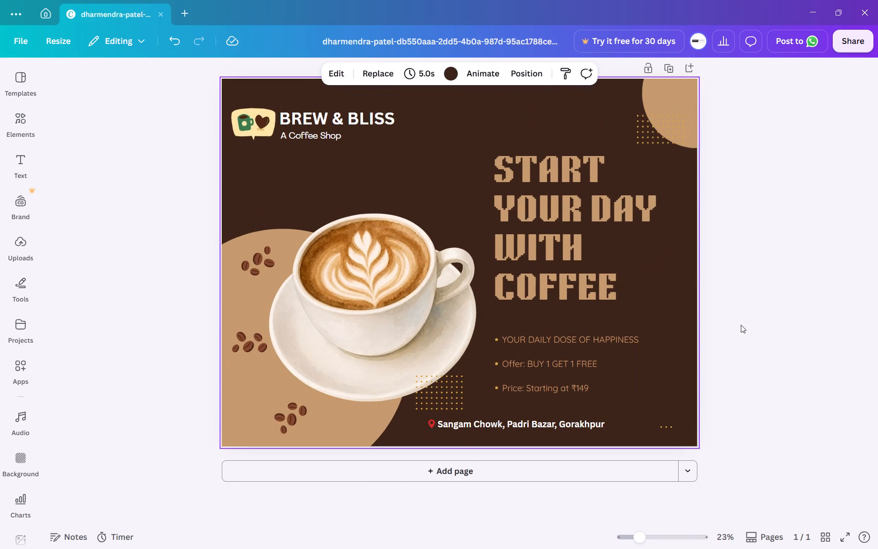
Remove the "Price: " prefix from the last offer line so it reads "Starting at ₹149".
scroll(741, 325, "down", 1)
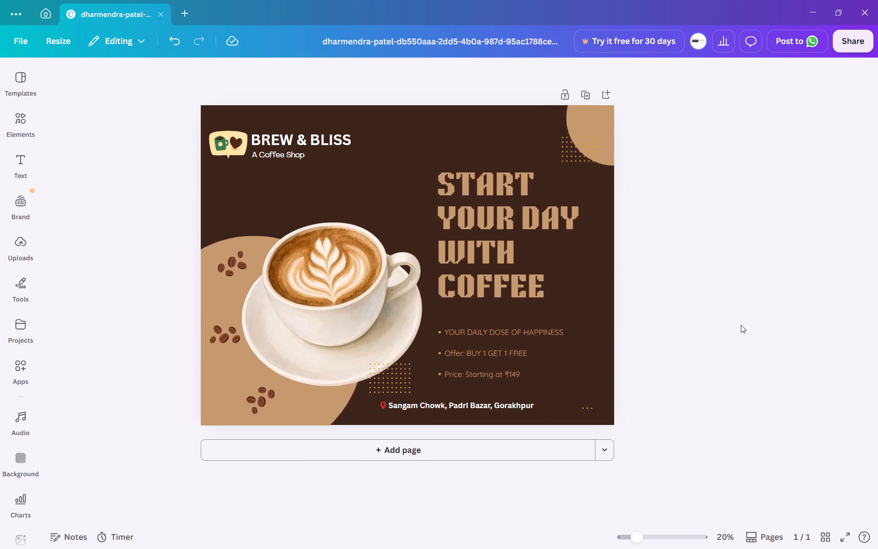
scroll(741, 325, "down", 1)
scroll(741, 325, "right", 2)
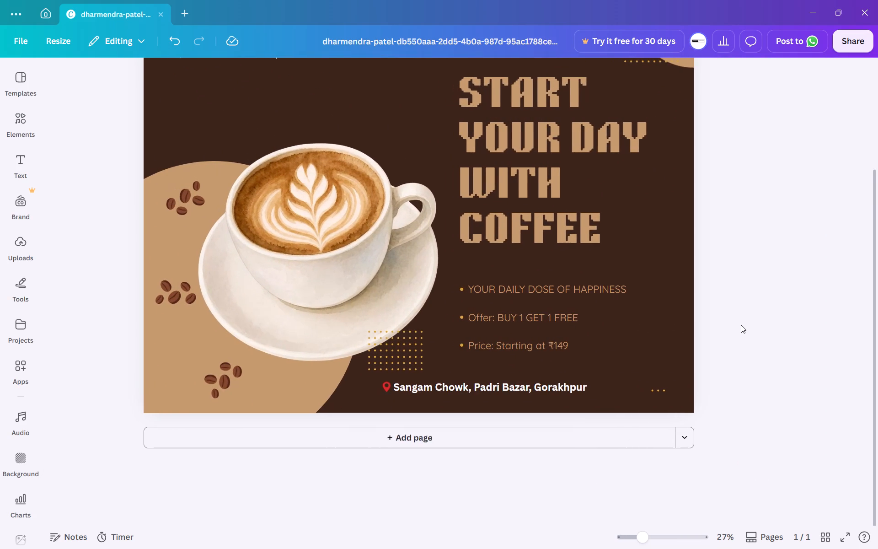
scroll(741, 325, "right", 3)
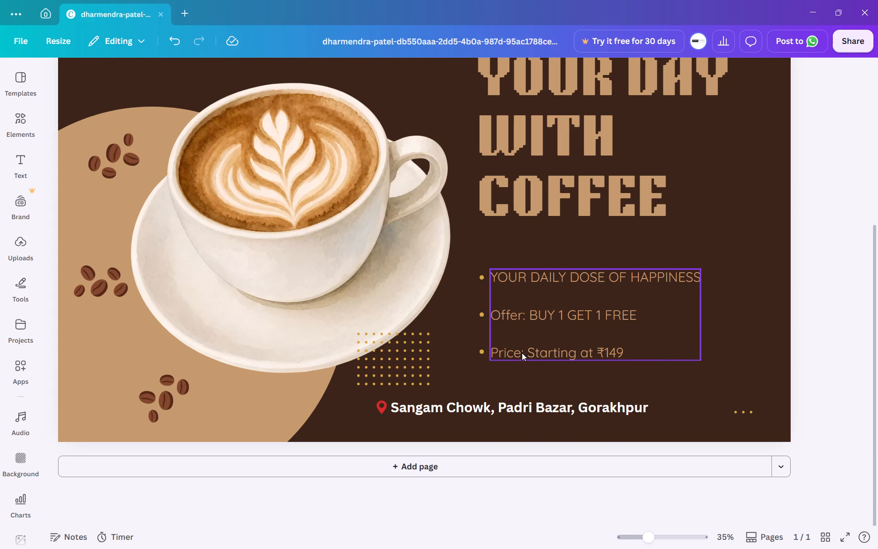
left_click(525, 352)
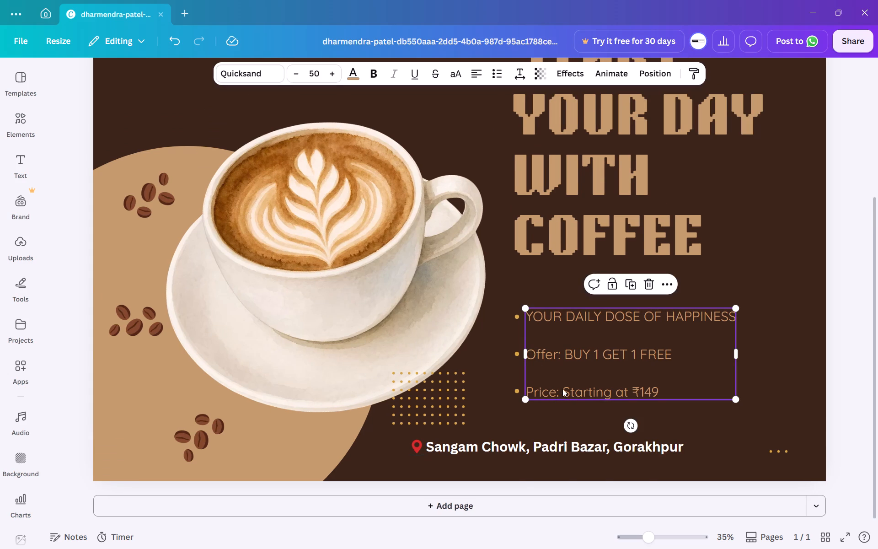
left_click(562, 389)
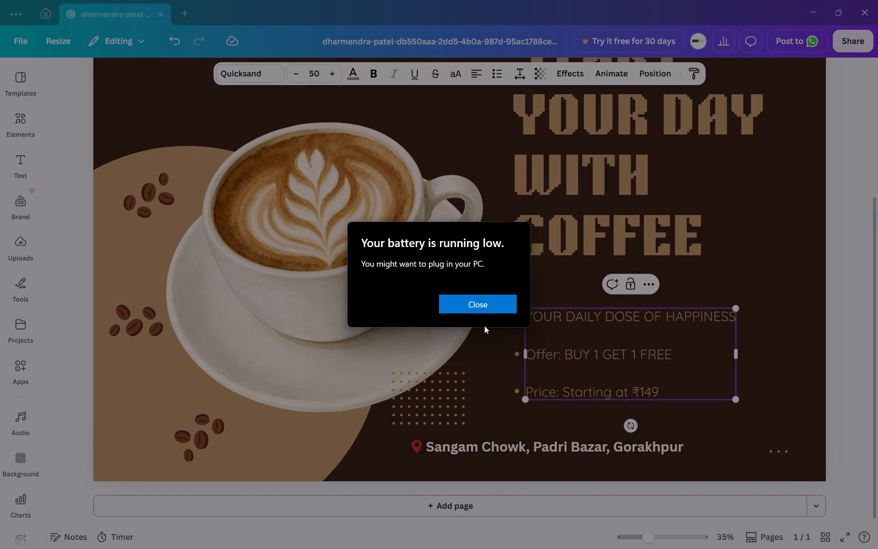
left_click(481, 299)
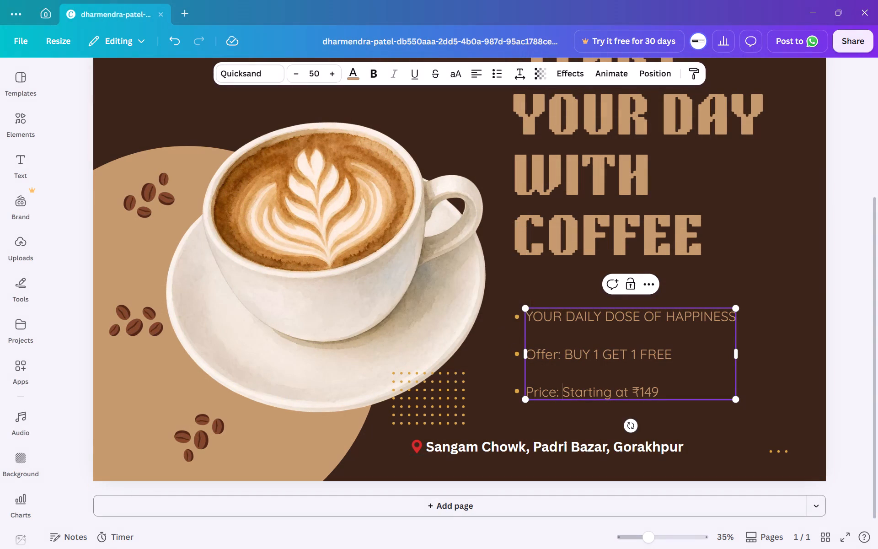
key("BackSpace")
key("BackSpace")
key("BackSpace")
key("BackSpace")
key("BackSpace")
key("BackSpace")
key("BackSpace")
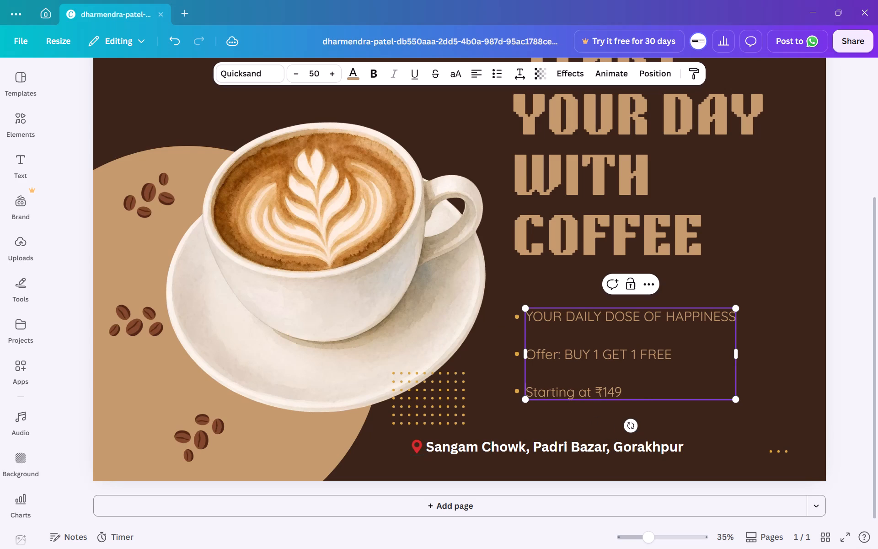
Make all three lines of the offer text block bold.
left_click(630, 390)
left_click_drag(630, 390, 529, 321)
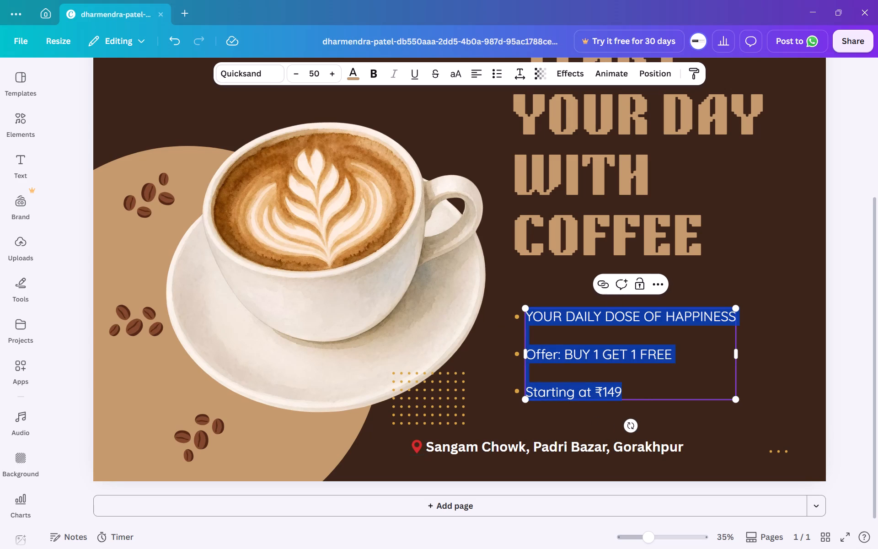
key("ctrl+b")
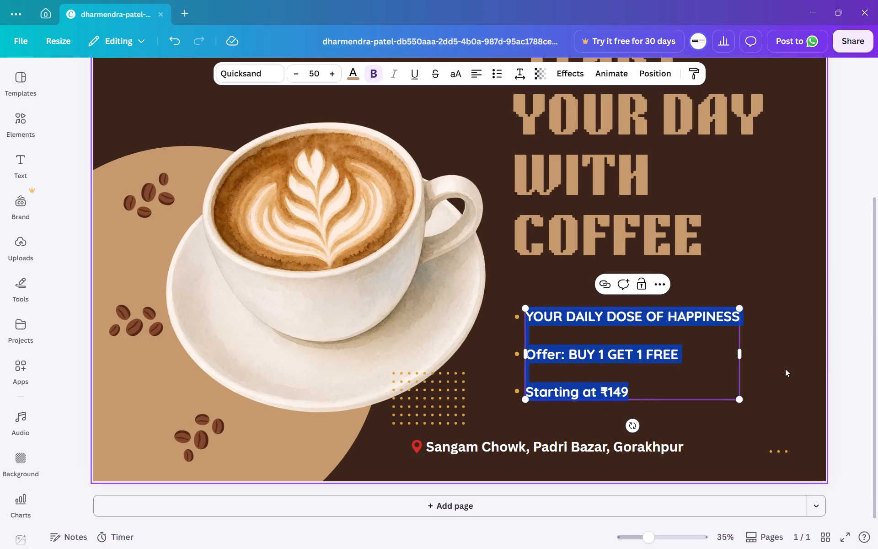
left_click(841, 363)
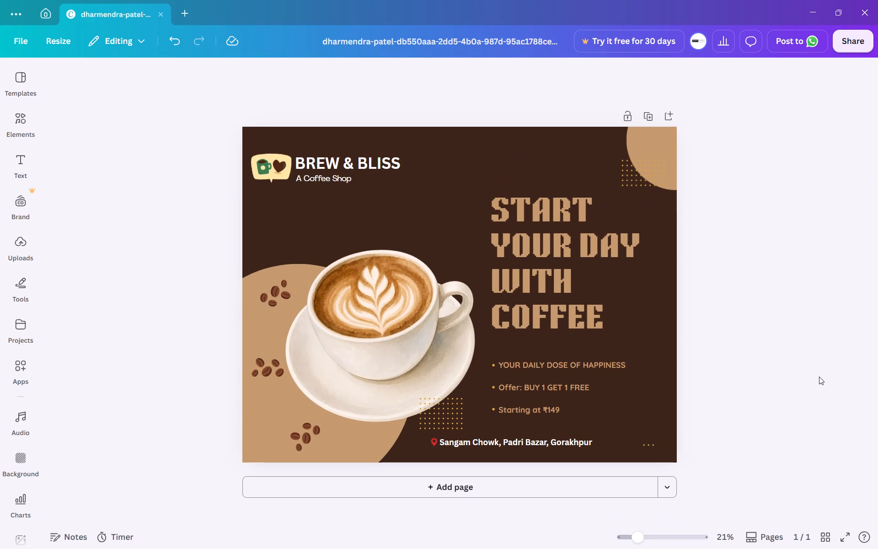
Change the price in the "Starting at" line to ₹59.
scroll(819, 377, "down", 1)
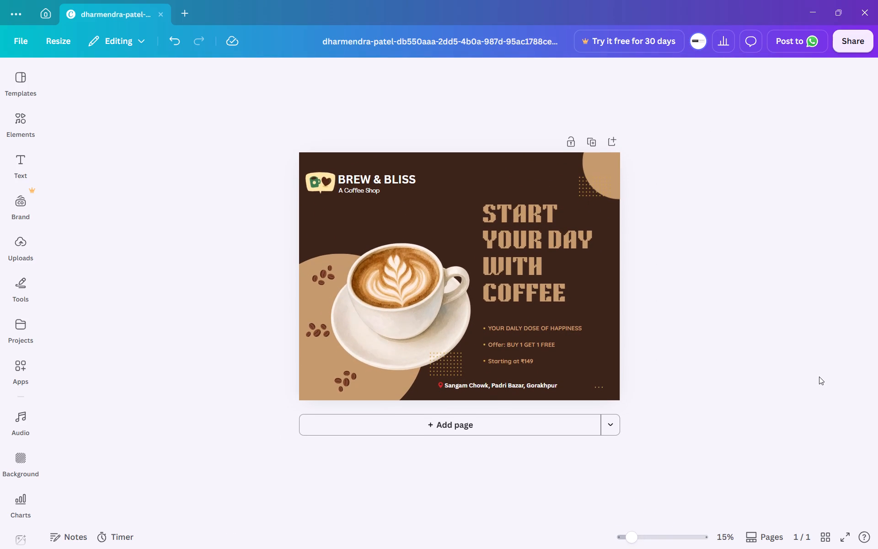
scroll(648, 417, "down", 1)
left_click(592, 410)
double_click(592, 410)
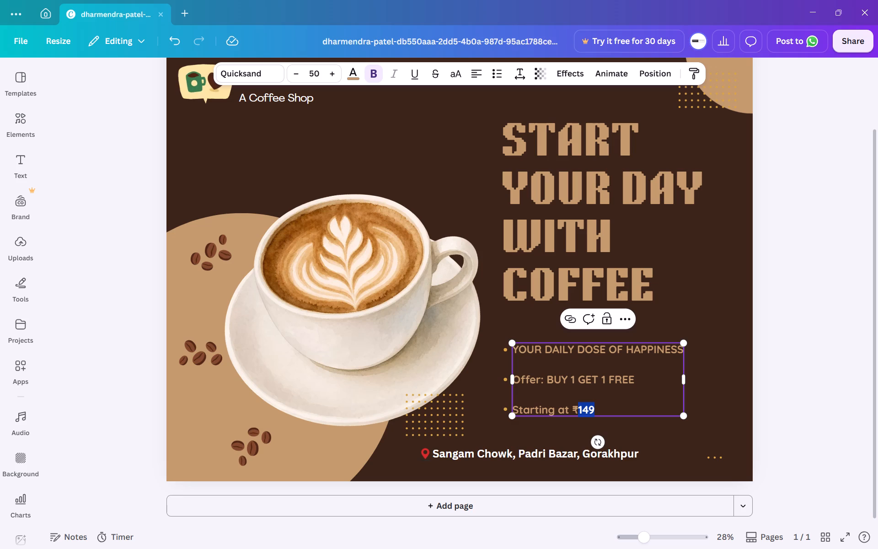
type("59")
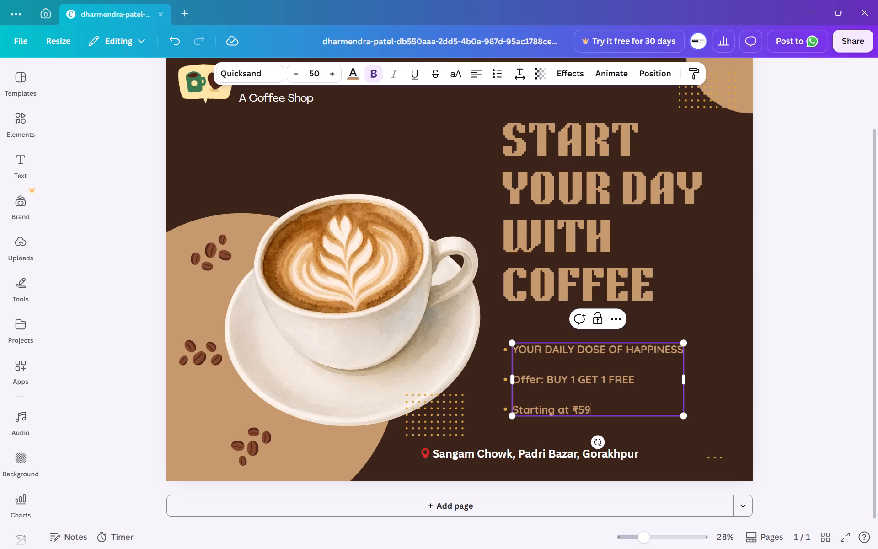
Change the price in the "Starting at" line of the offer text to ₹49.
left_click(802, 382)
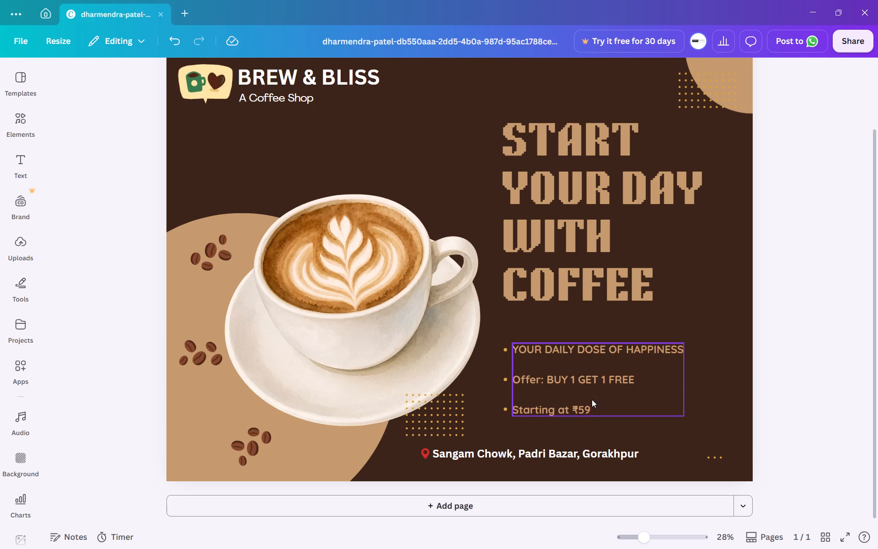
left_click(585, 408)
double_click(585, 408)
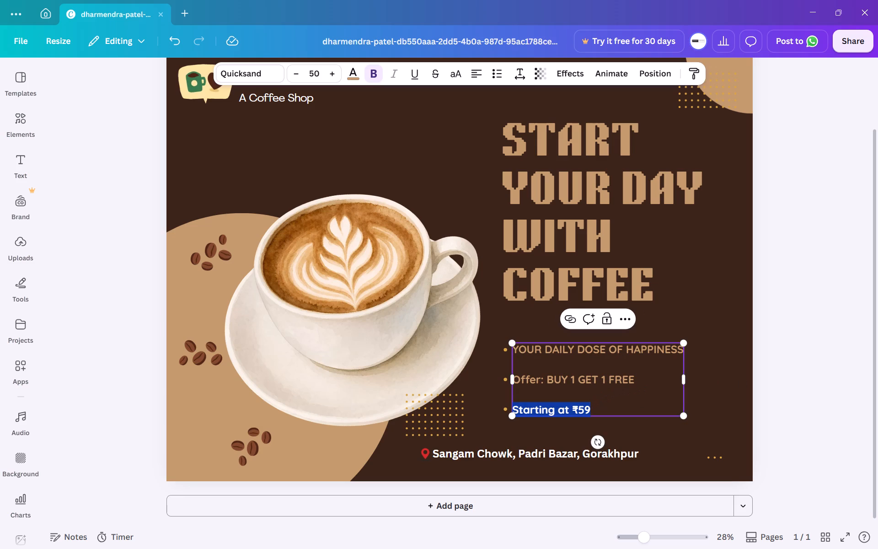
left_click(585, 408)
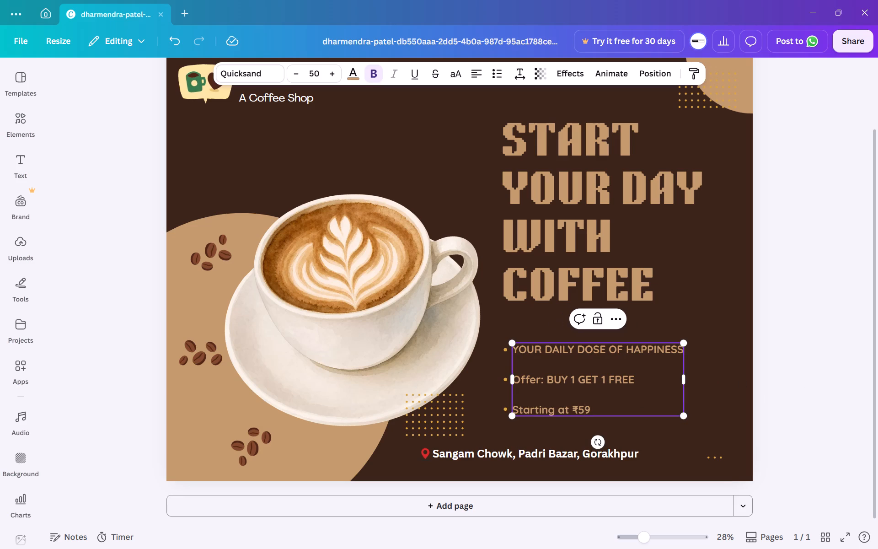
key("BackSpace")
key("4")
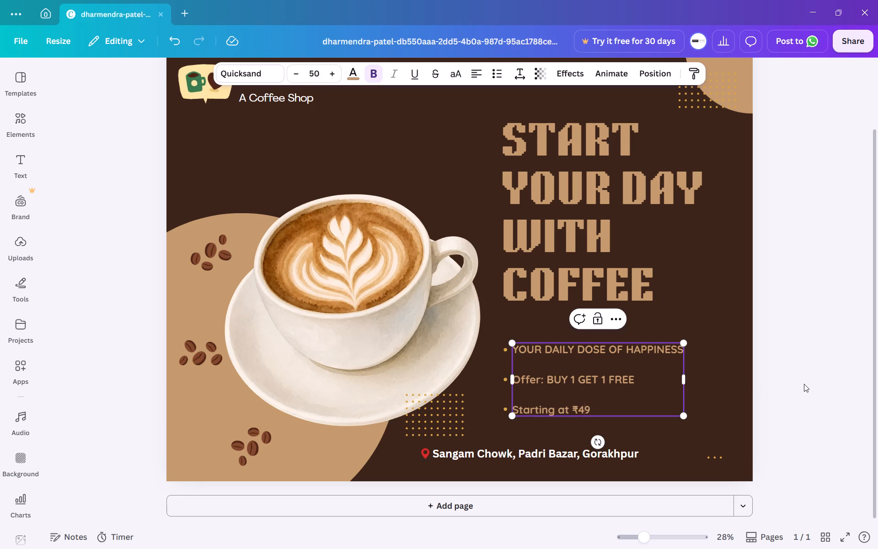
left_click(804, 384)
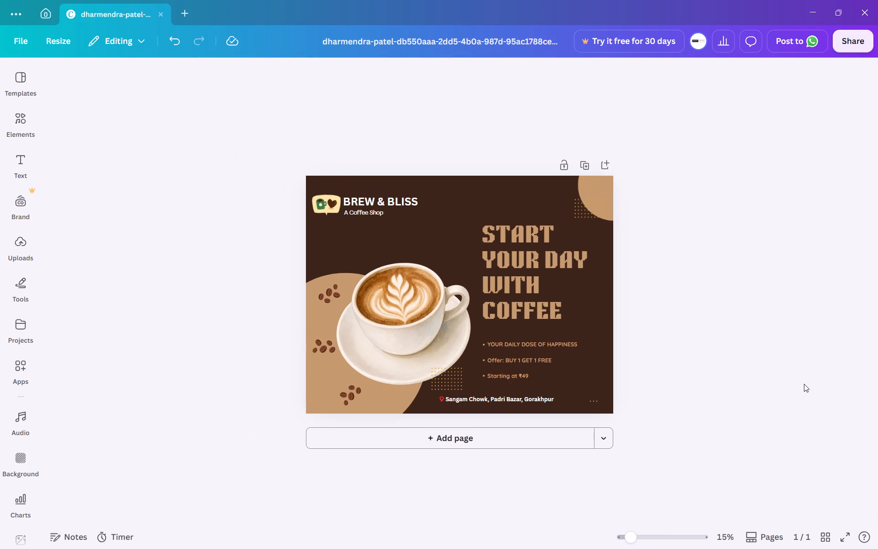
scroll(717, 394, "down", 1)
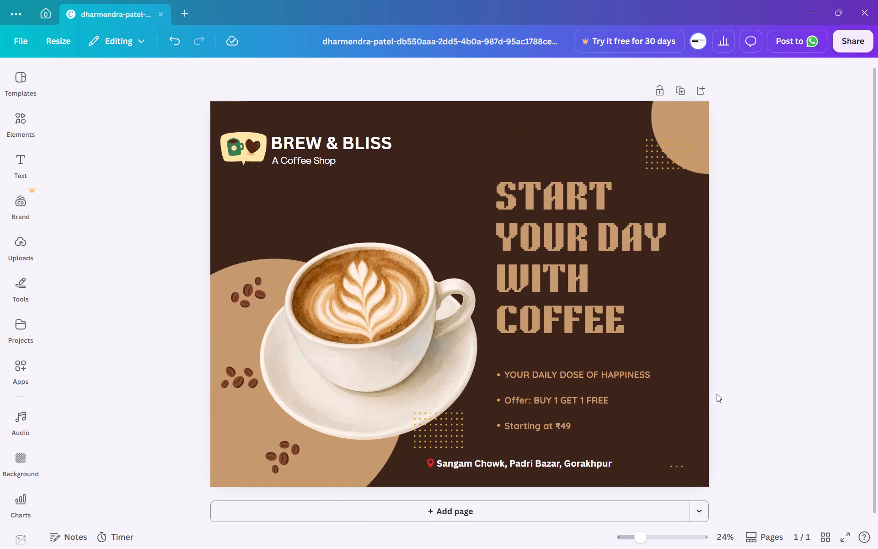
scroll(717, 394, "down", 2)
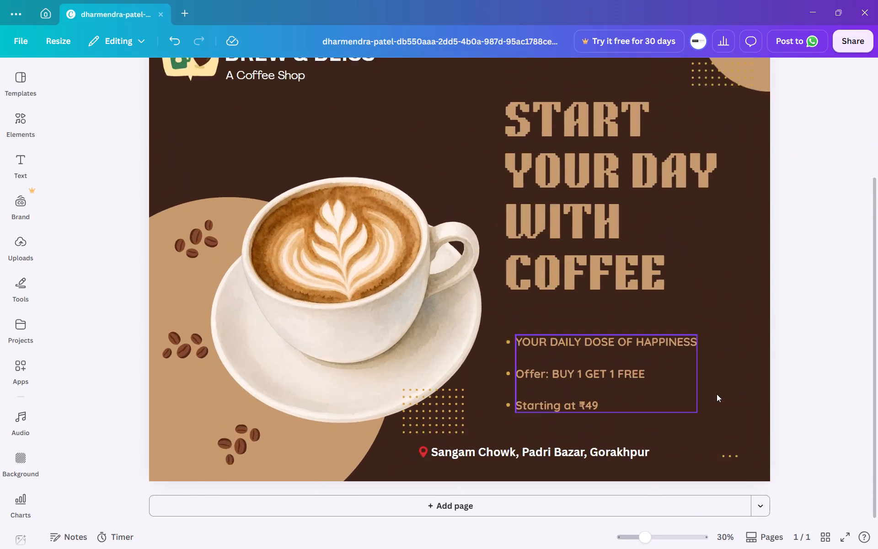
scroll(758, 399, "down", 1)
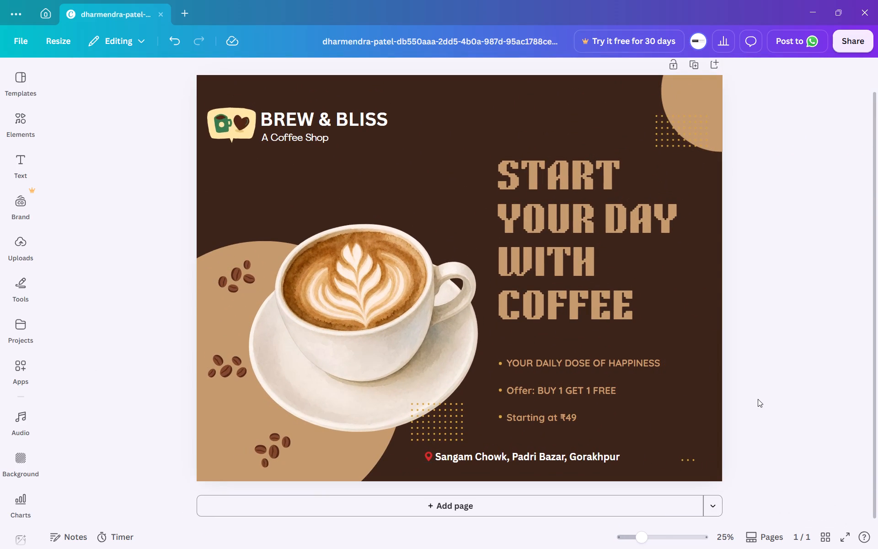
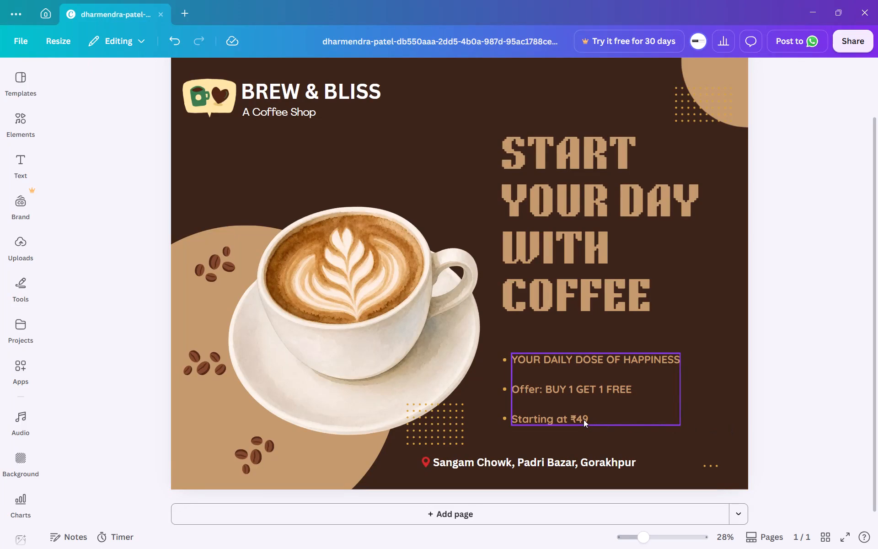
Change the price in the "Starting at" line of the offer text to ₹79.
left_click(584, 417)
left_click(584, 417)
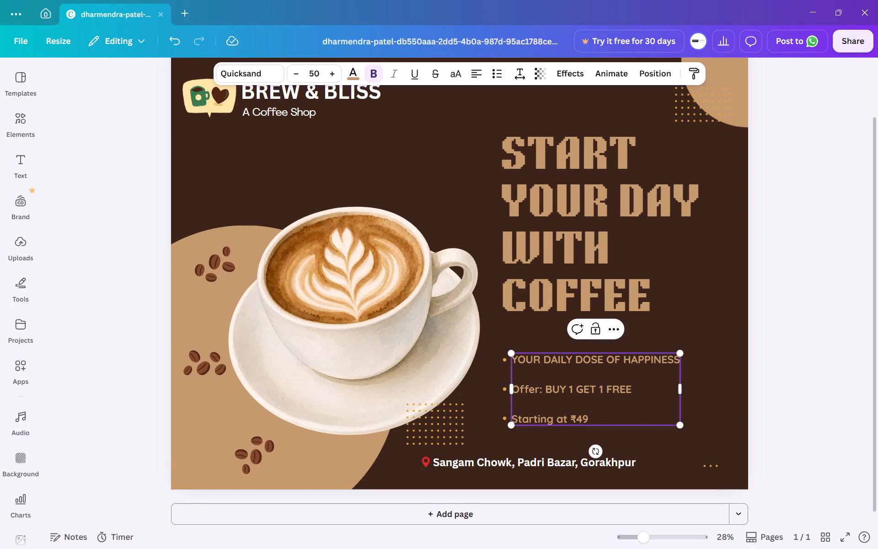
key("BackSpace")
key("7")
left_click(804, 359)
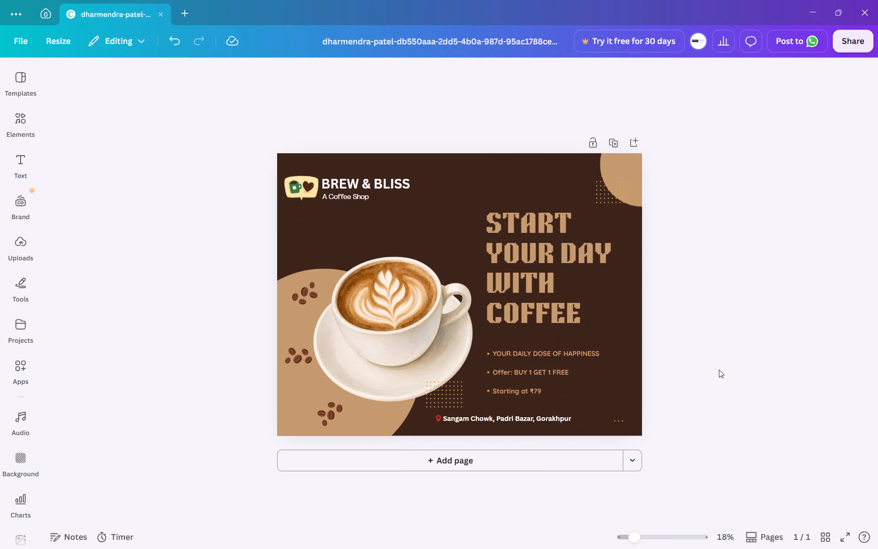
Add the recently used graphic of two takeaway coffee cups to the poster and shrink it to a small accent near the offer text.
scroll(719, 370, "down", 1)
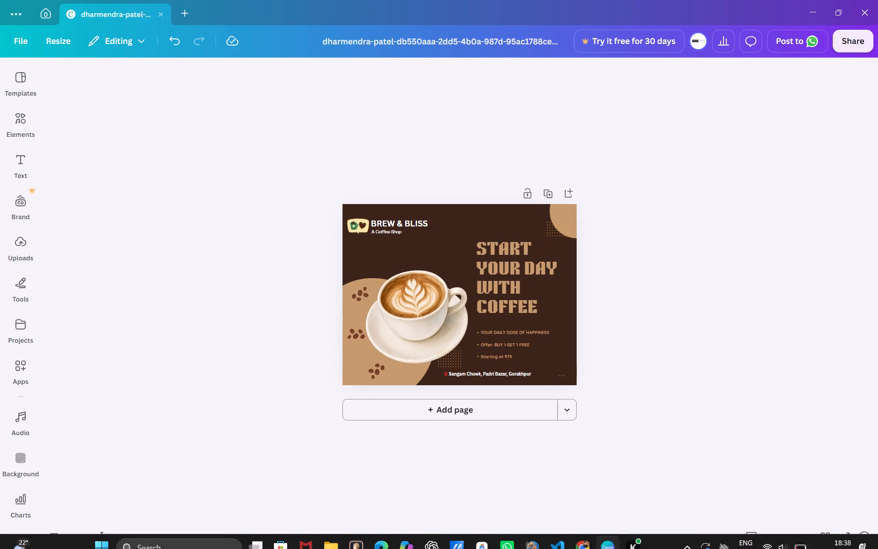
left_click(21, 114)
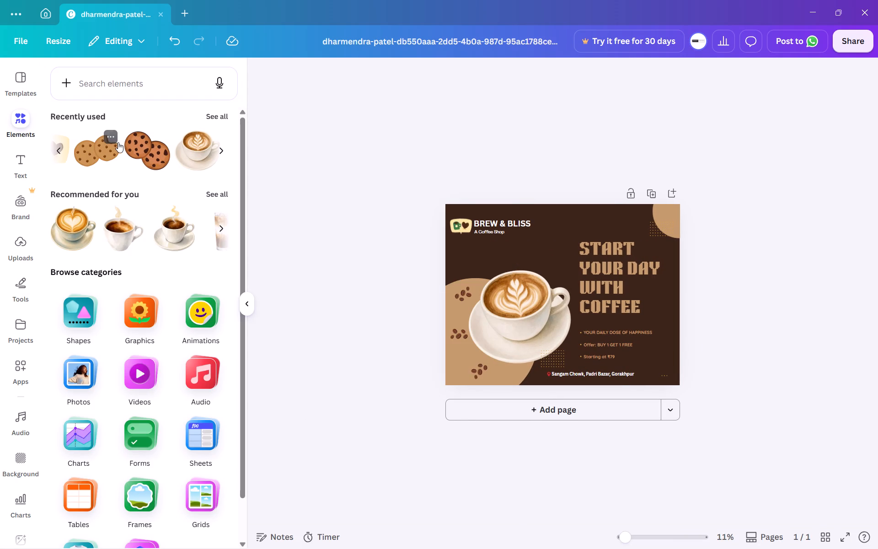
scroll(121, 147, "right", 3)
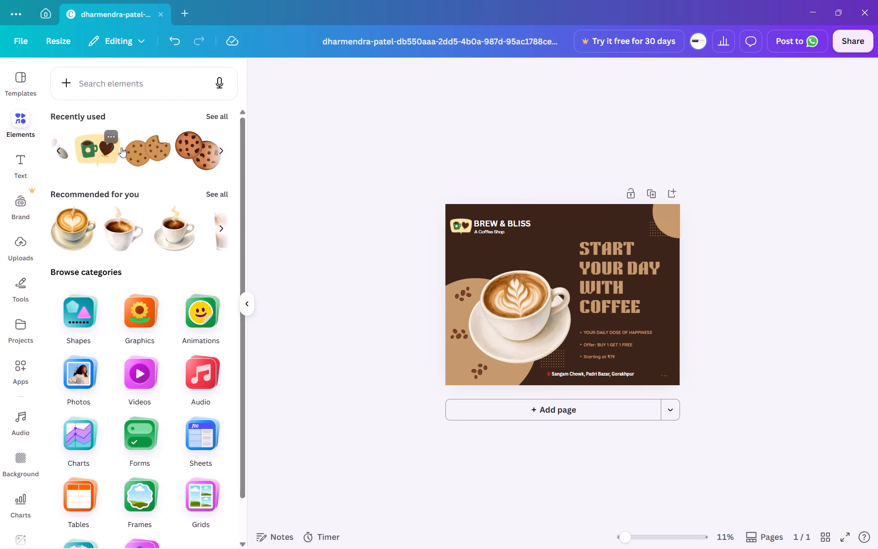
scroll(121, 147, "right", 4)
scroll(121, 147, "left", 1)
left_click(121, 147)
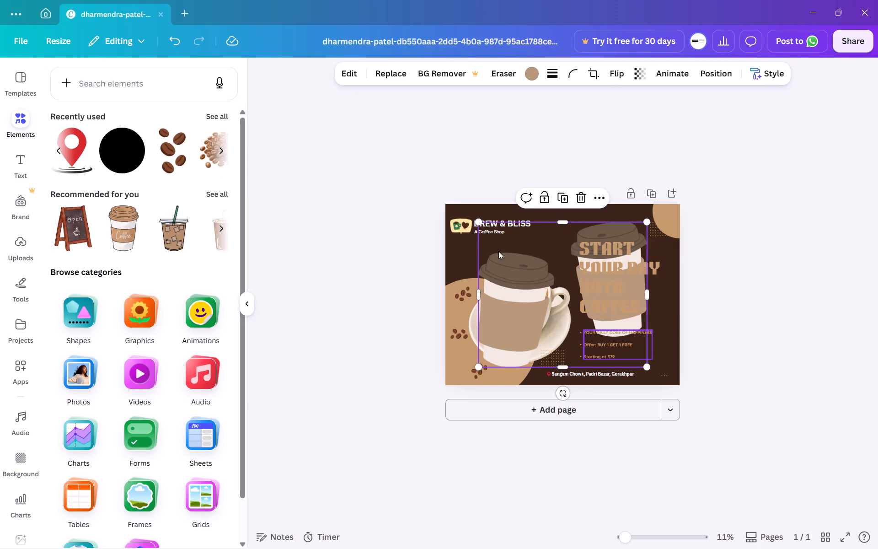
left_click_drag(476, 224, 546, 279)
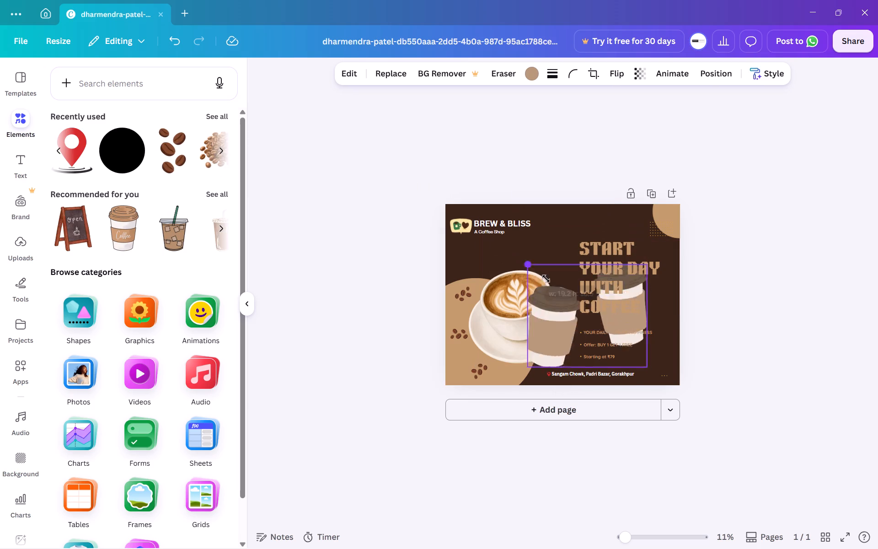
left_click_drag(546, 279, 609, 353)
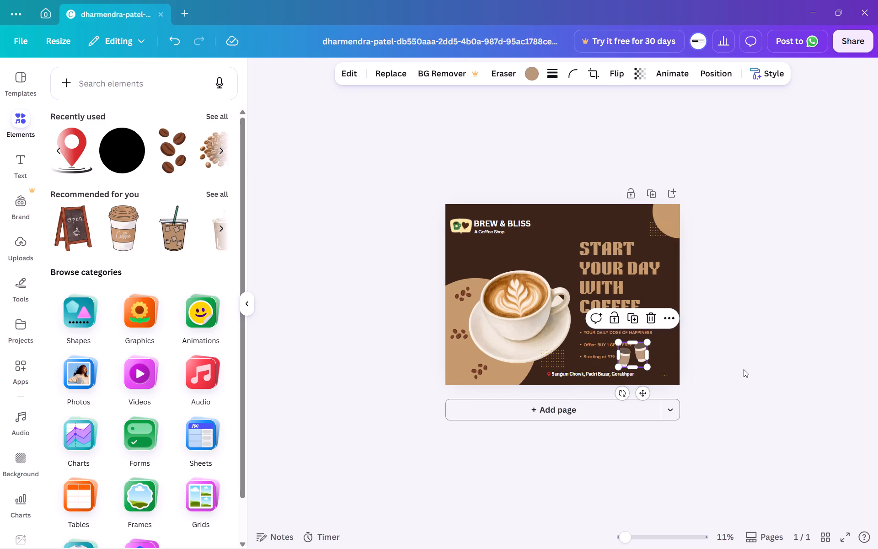
Move the takeaway cups graphic off the offer text into the empty space between the offer lines and the poster's right edge.
scroll(753, 368, "left", 2)
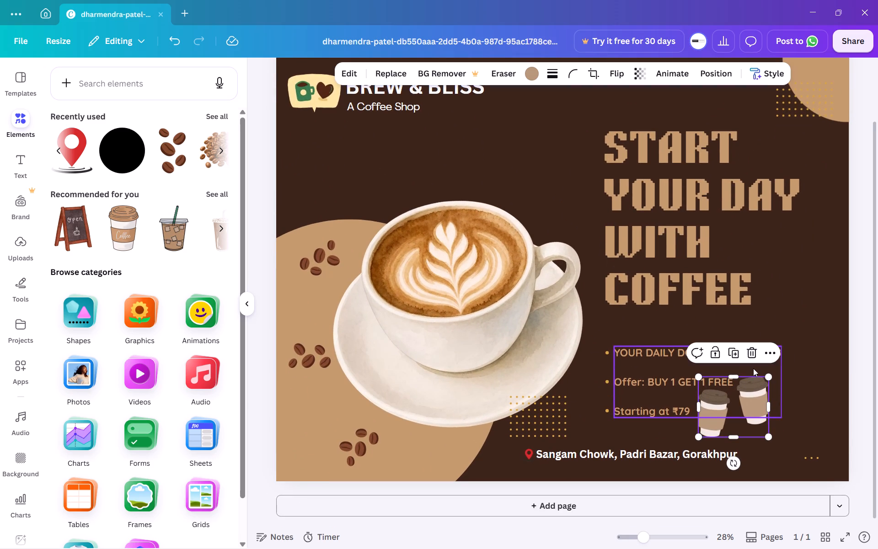
scroll(753, 368, "left", 2)
scroll(857, 300, "left", 2)
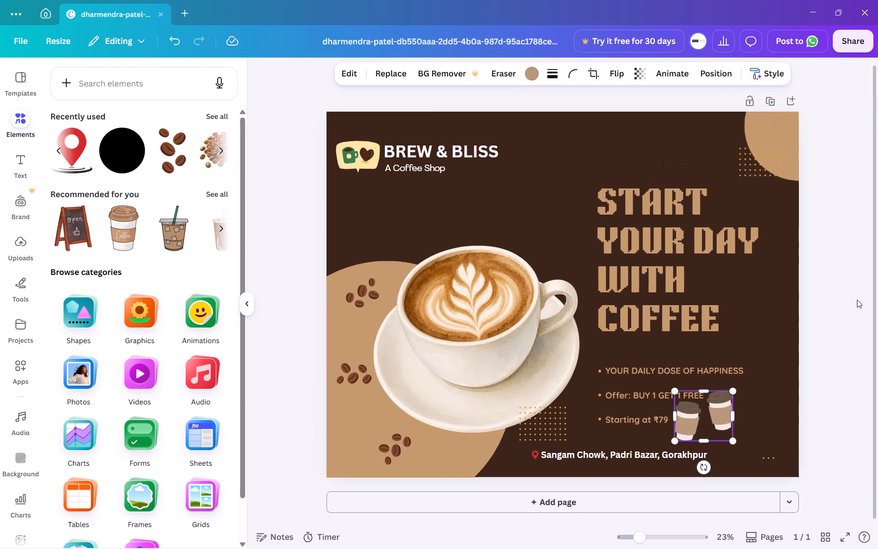
left_click(698, 413)
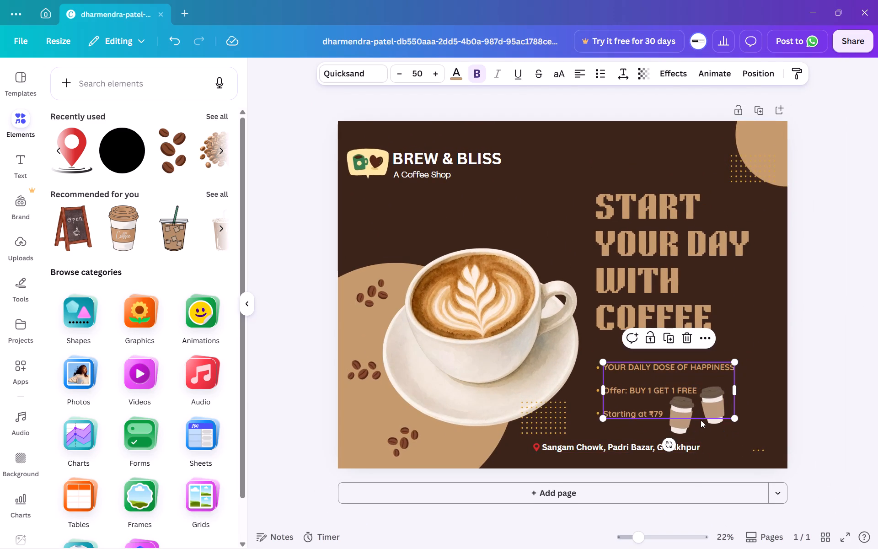
left_click(701, 423)
left_click_drag(701, 423, 735, 425)
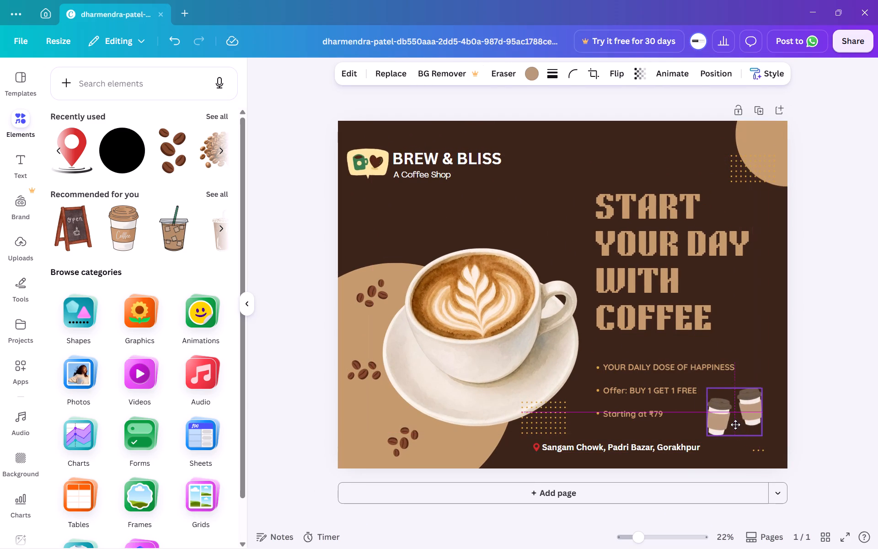
left_click_drag(735, 425, 733, 425)
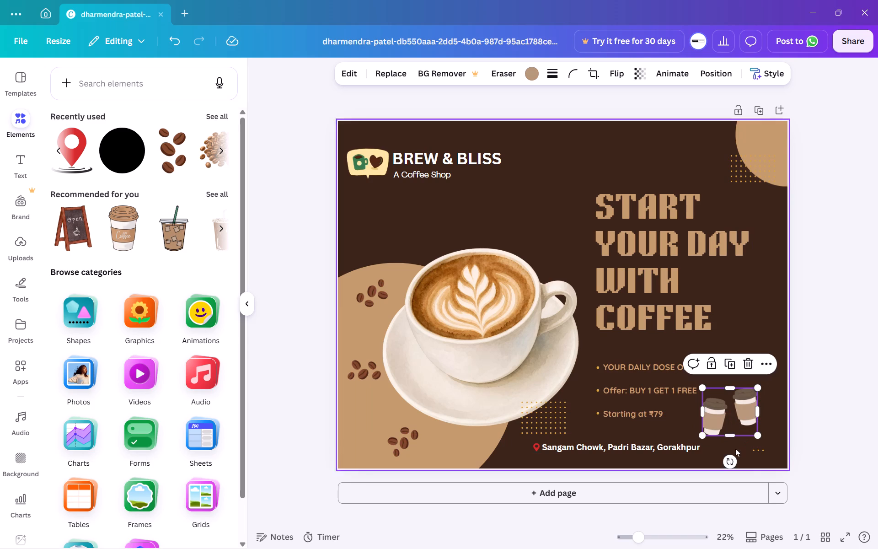
left_click(731, 461)
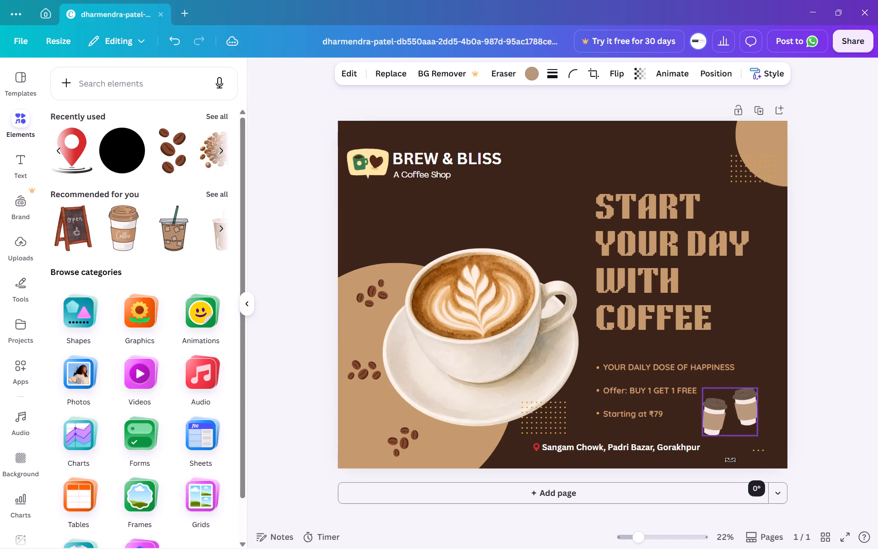
left_click(837, 417)
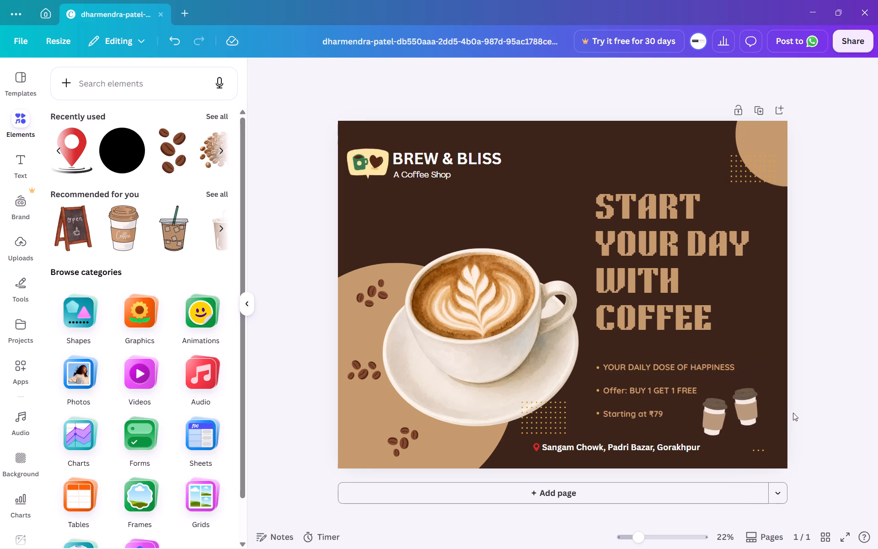
left_click(725, 419)
left_click_drag(749, 421, 754, 421)
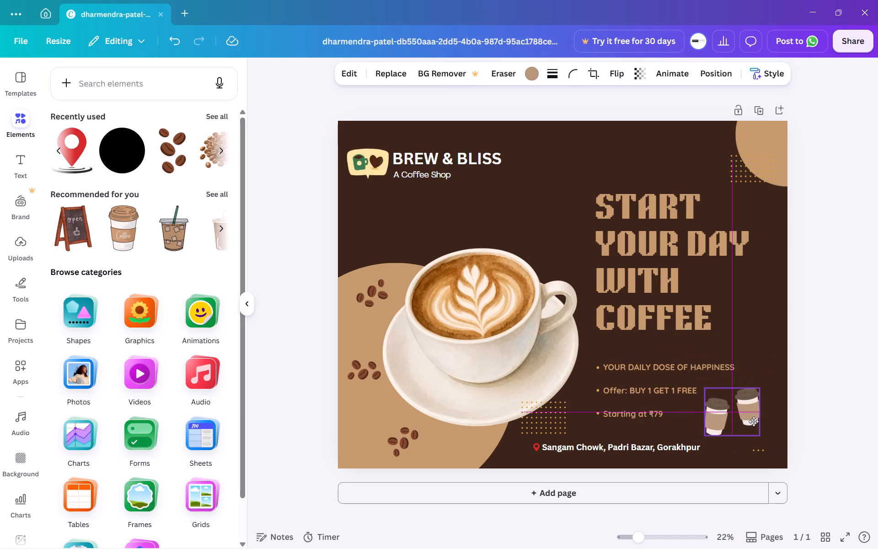
left_click_drag(754, 421, 755, 423)
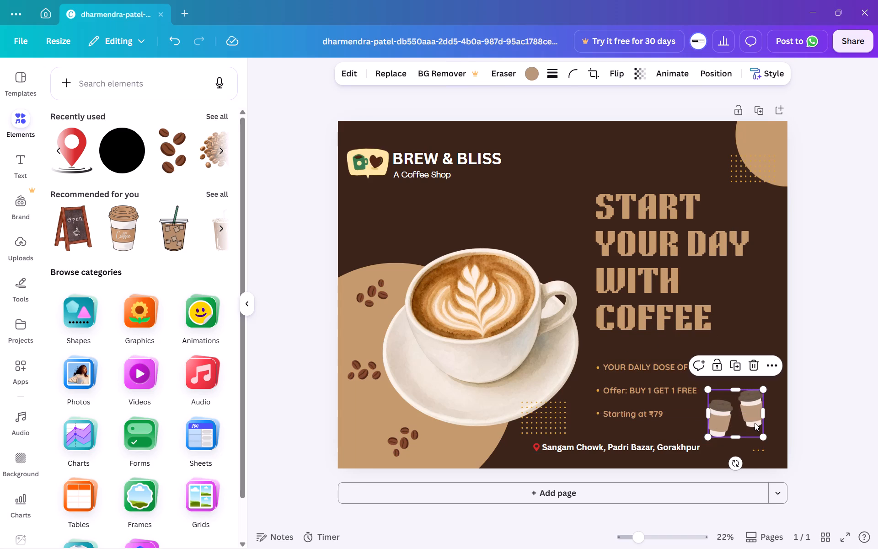
left_click(830, 406)
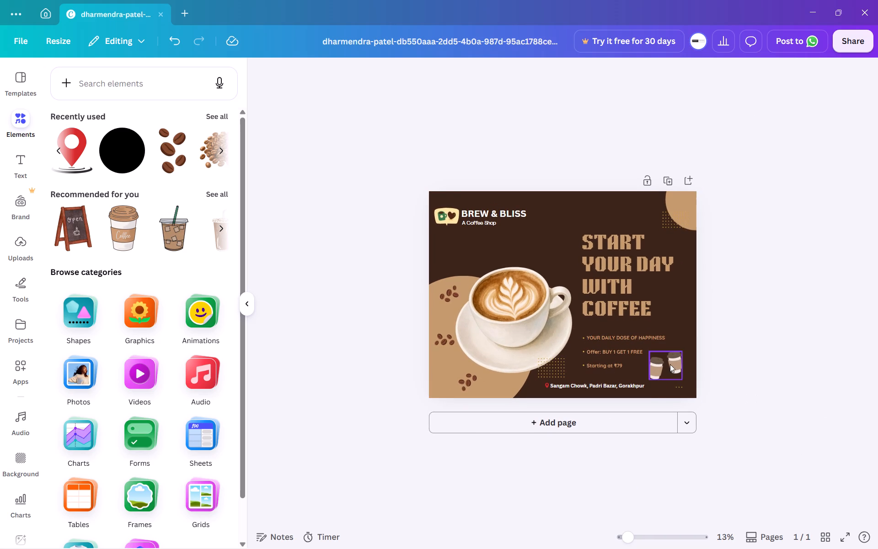
Fine-tune the takeaway cups' position beside the "Starting at" line, just above the three small dots in the poster's lower right corner.
left_click(670, 364)
left_click_drag(676, 412, 677, 419)
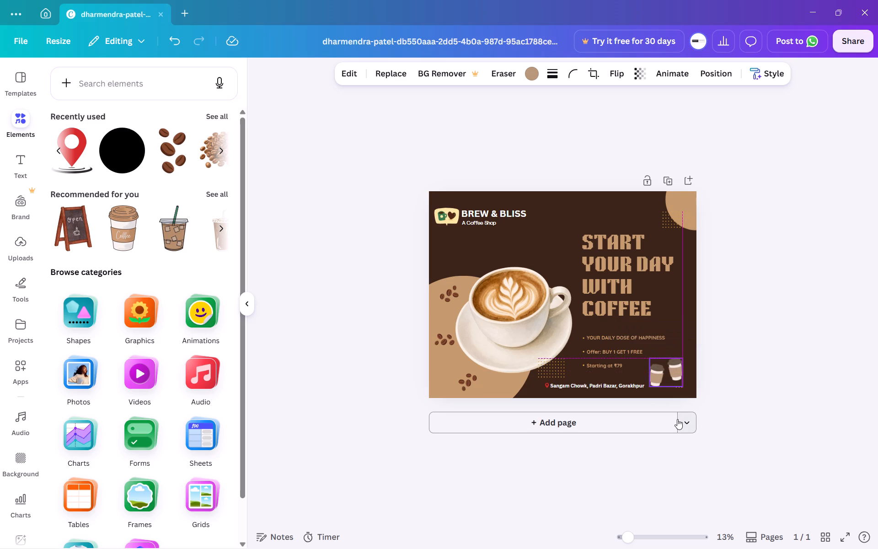
left_click_drag(677, 419, 677, 407)
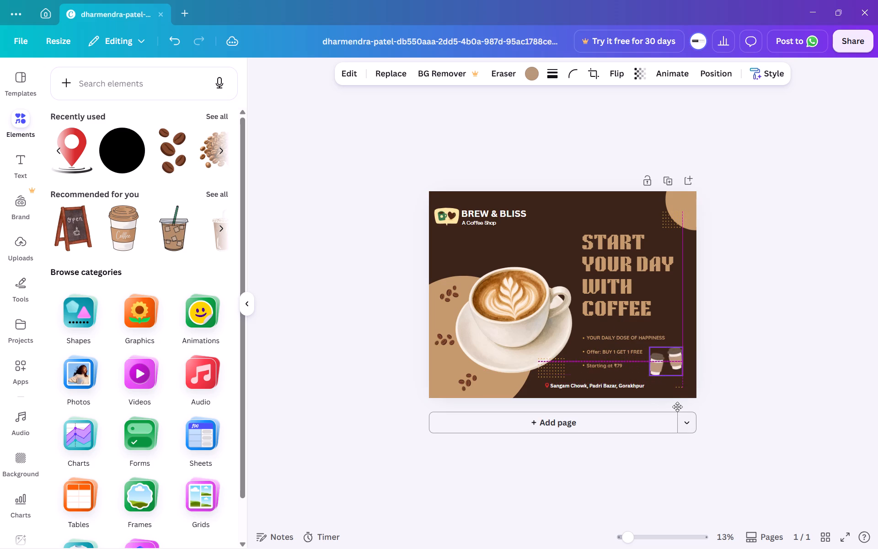
left_click_drag(677, 407, 678, 413)
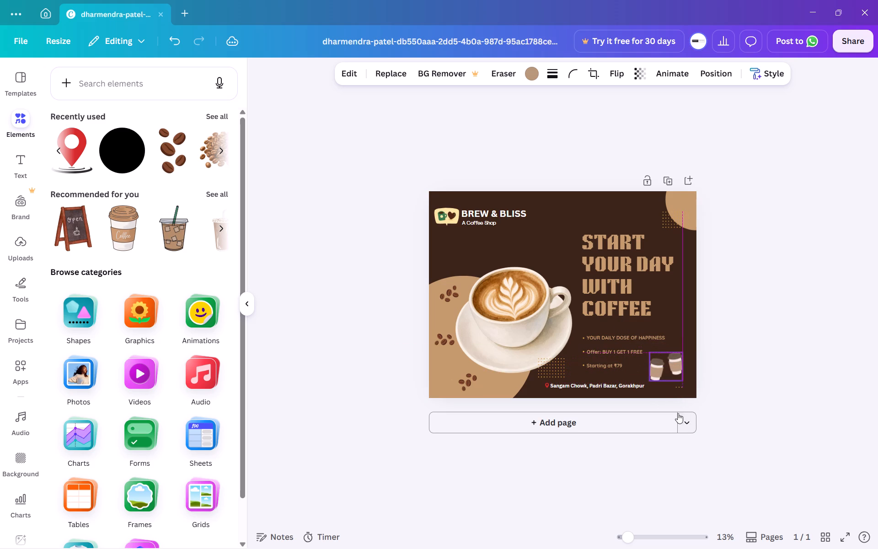
left_click_drag(678, 413, 676, 416)
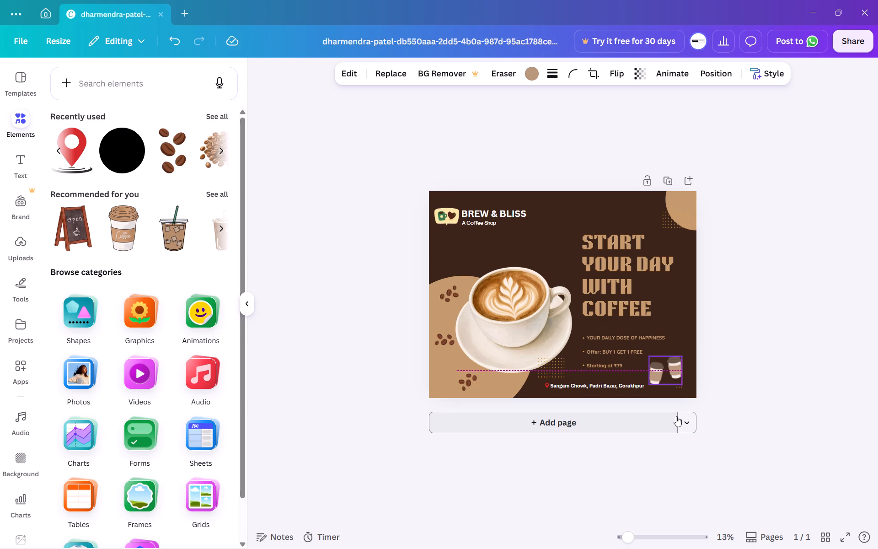
left_click_drag(676, 416, 676, 416)
left_click(763, 399)
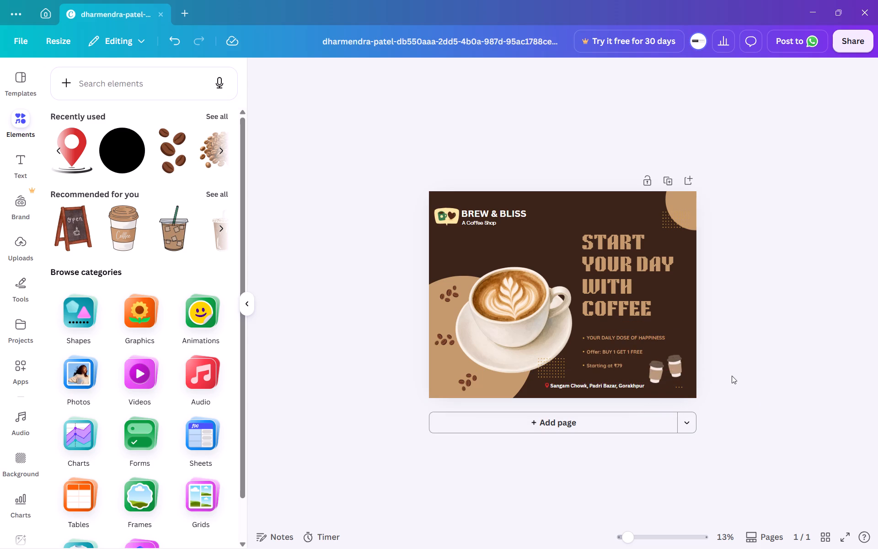
double_click(665, 369)
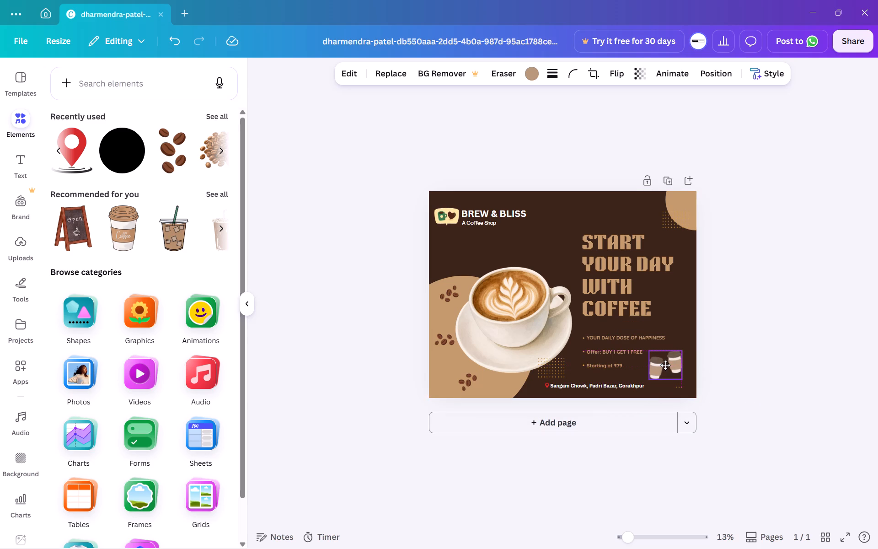
left_click(739, 366)
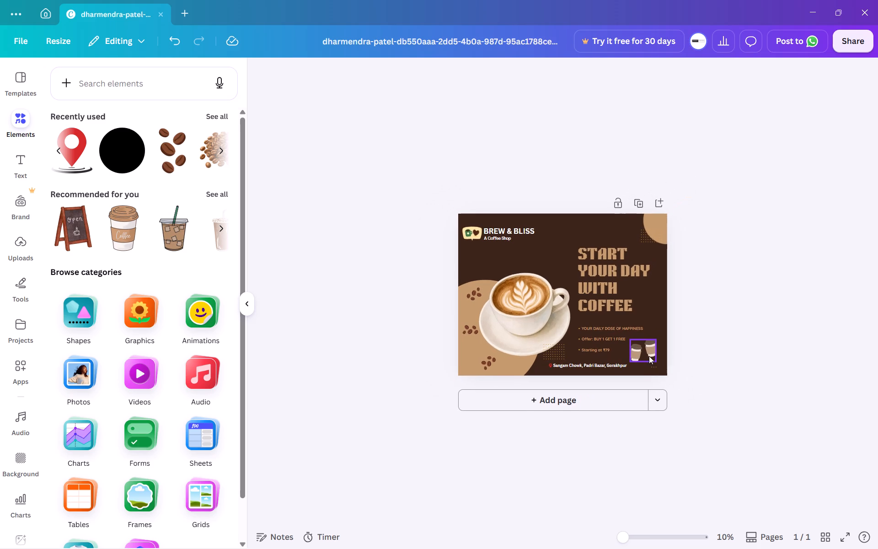
left_click(745, 360)
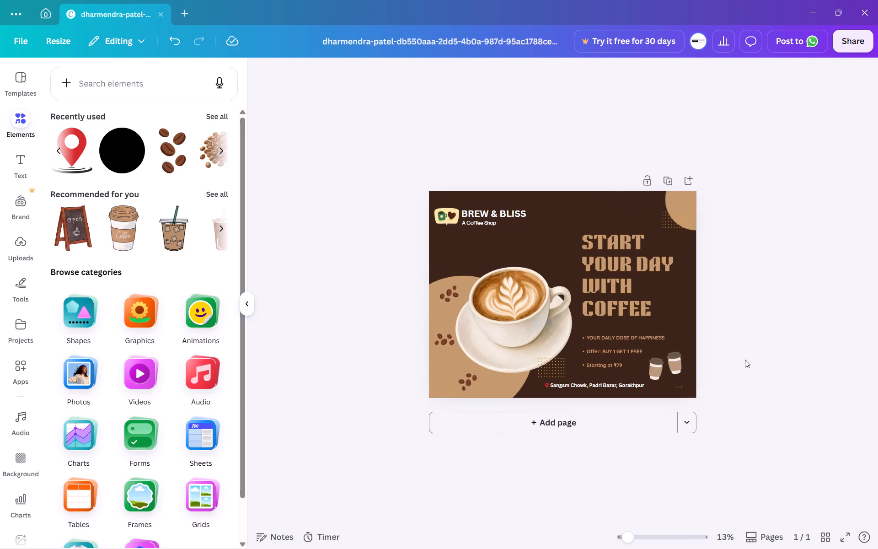
double_click(685, 373)
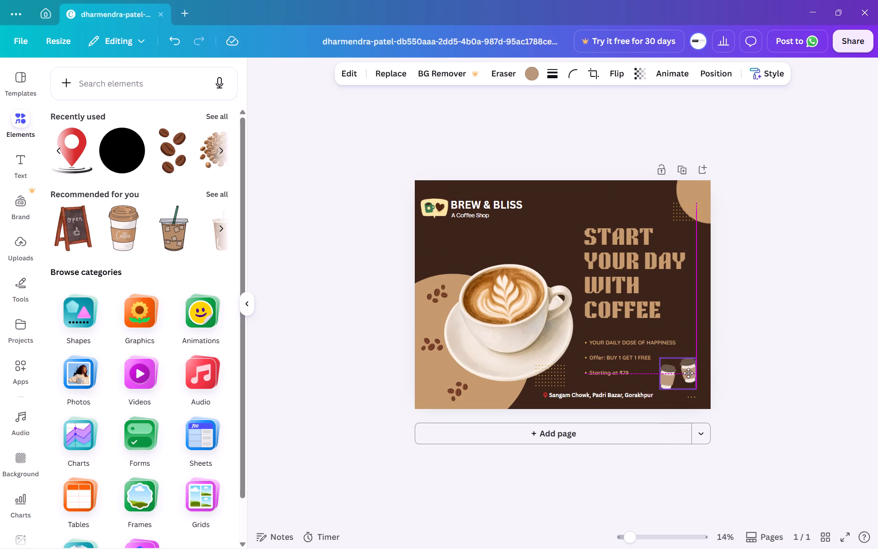
left_click(761, 375)
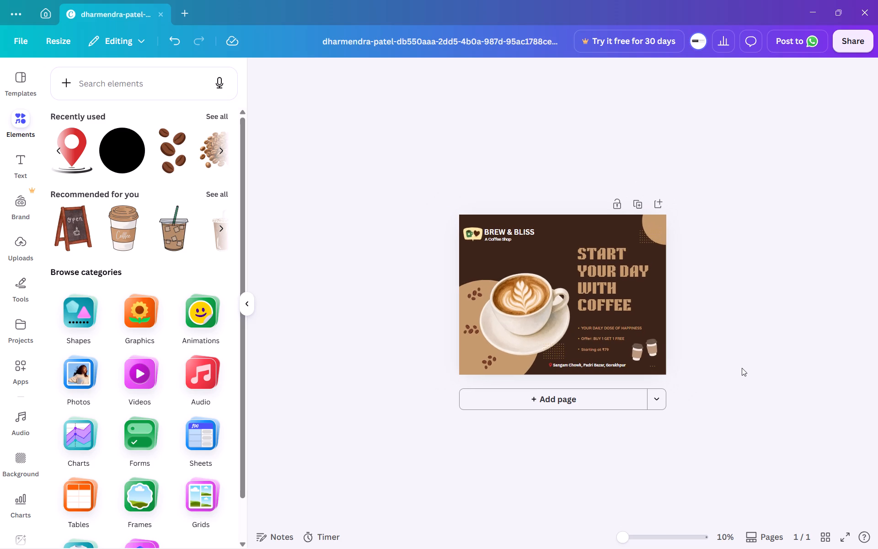
left_click(753, 368)
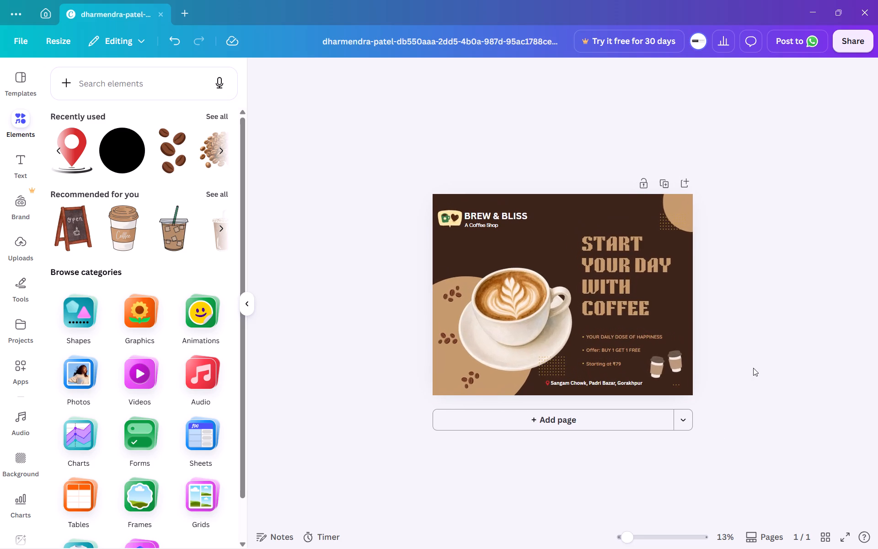
Delete the "Offer: BUY 1 GET 1 FREE" line and its empty bullet from the offer text block.
scroll(753, 368, "down", 1)
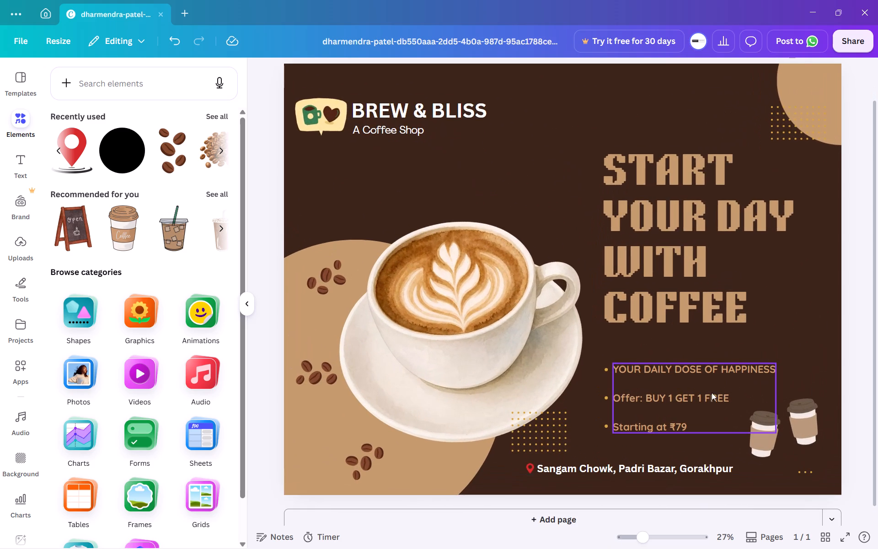
triple_click(708, 394)
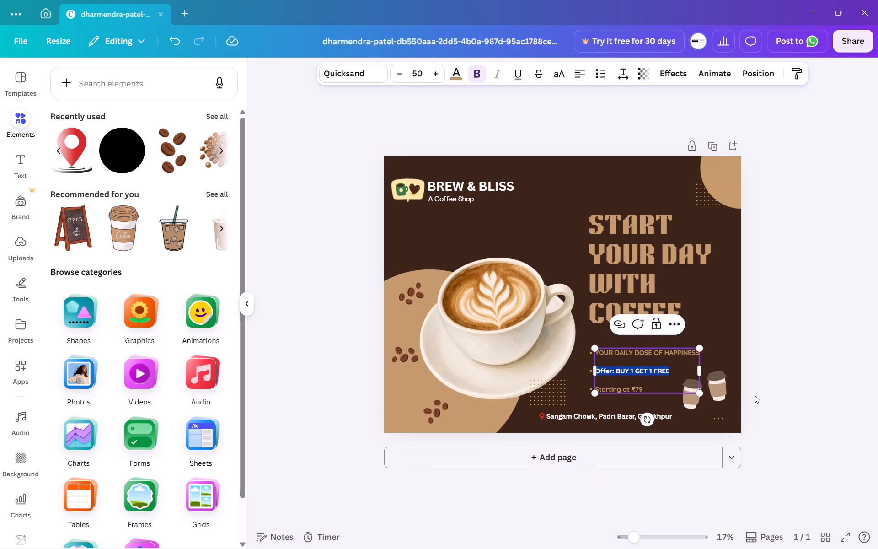
key("BackSpace")
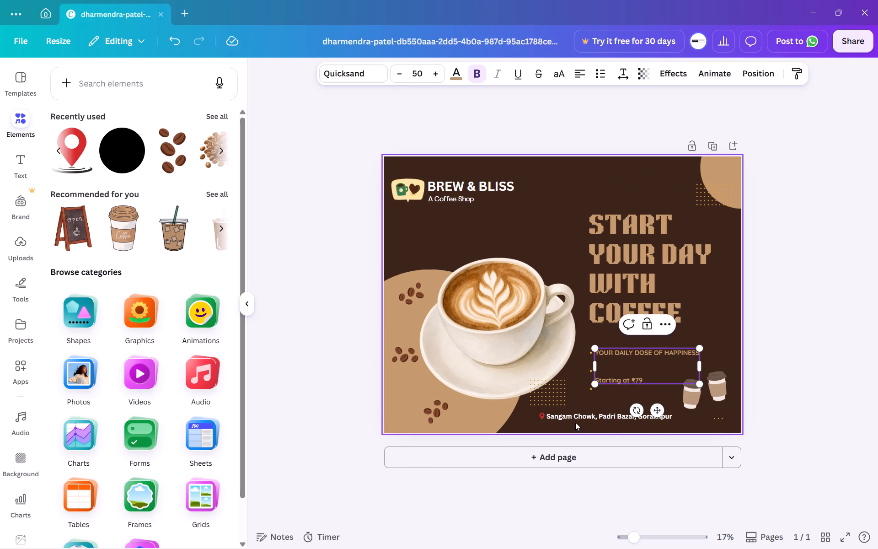
left_click(610, 371)
key("BackSpace")
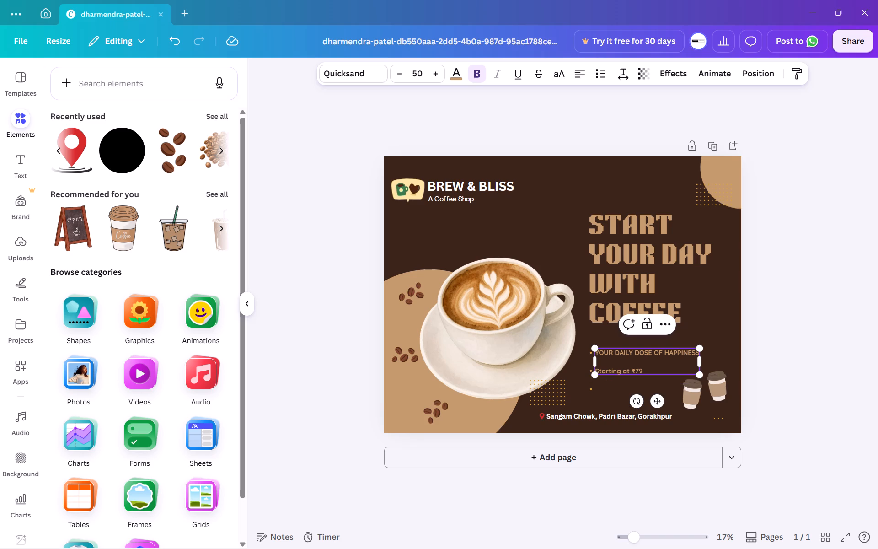
left_click(600, 393)
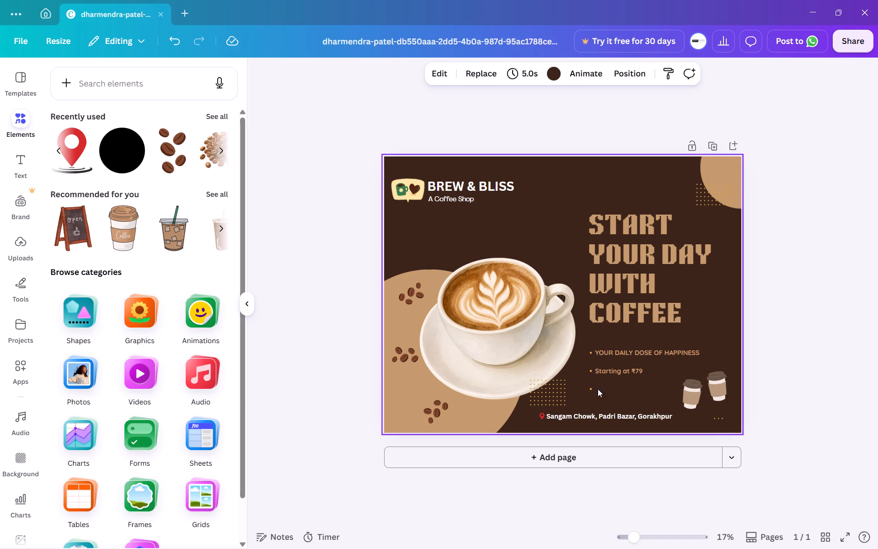
left_click(594, 389)
left_click(590, 387)
left_click(590, 387)
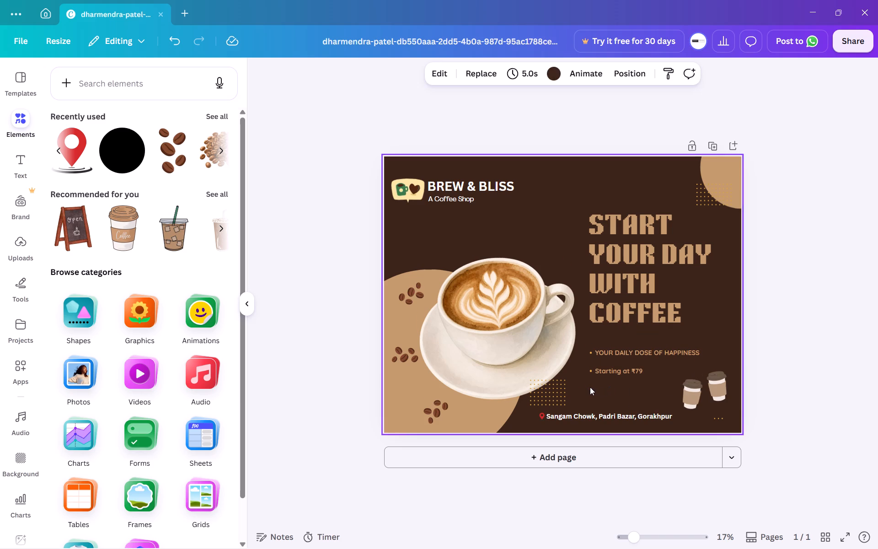
Delete the small stray line element just below the "Starting at ₹79" text.
left_click(590, 388)
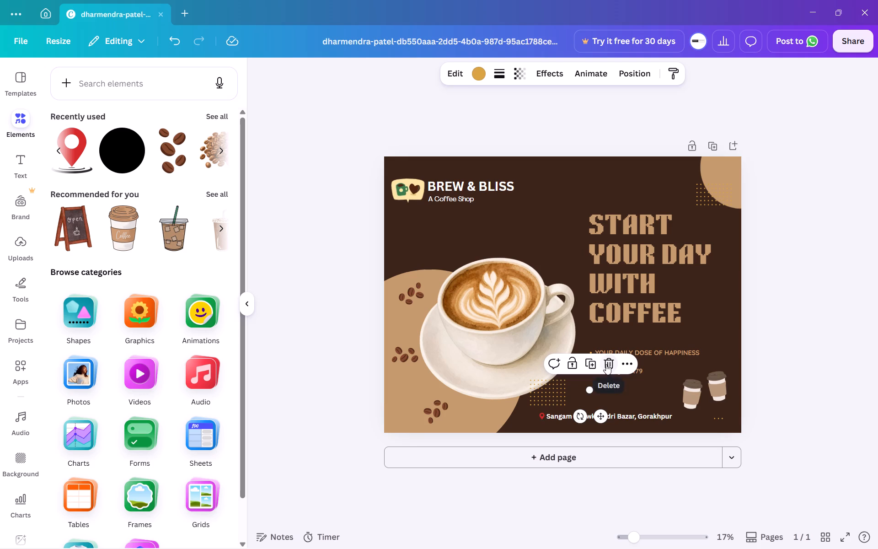
left_click(606, 364)
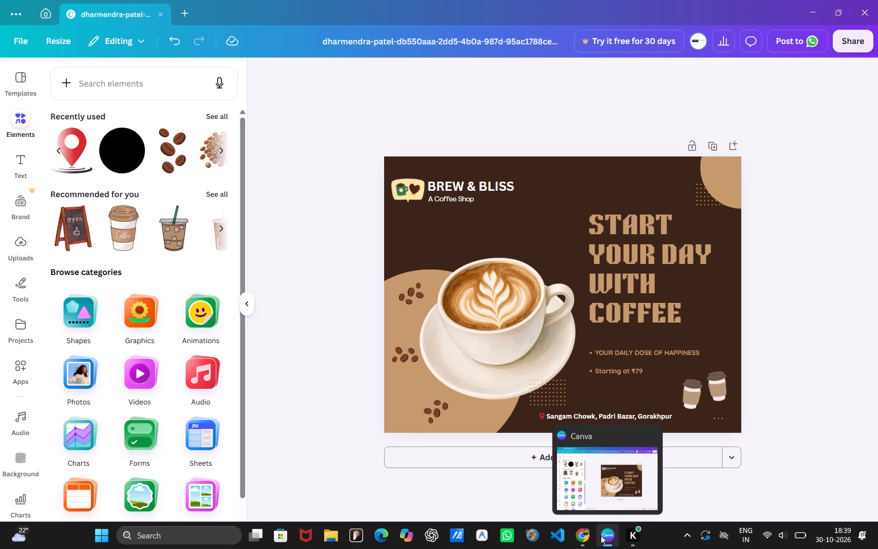
Switch to Chrome to review the client brief's required text and reference poster, and return to Canva.
left_click(586, 537)
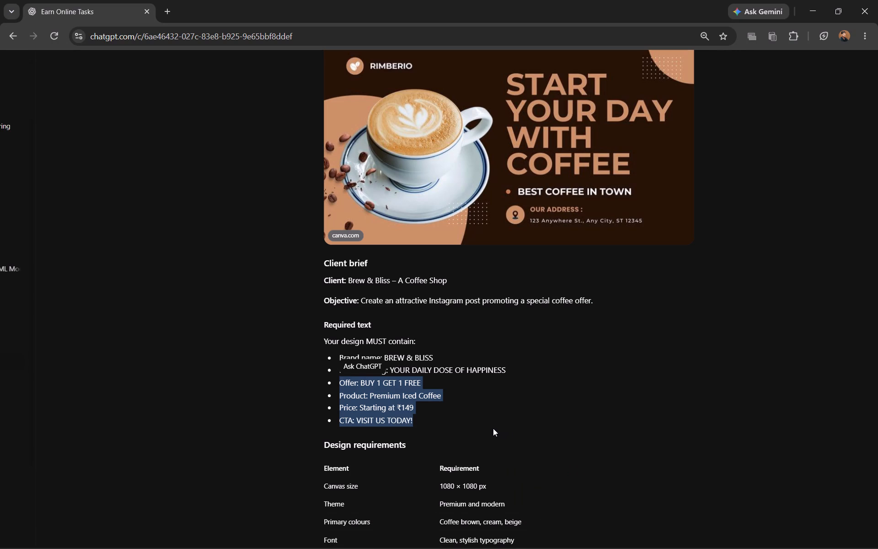
left_click(453, 402)
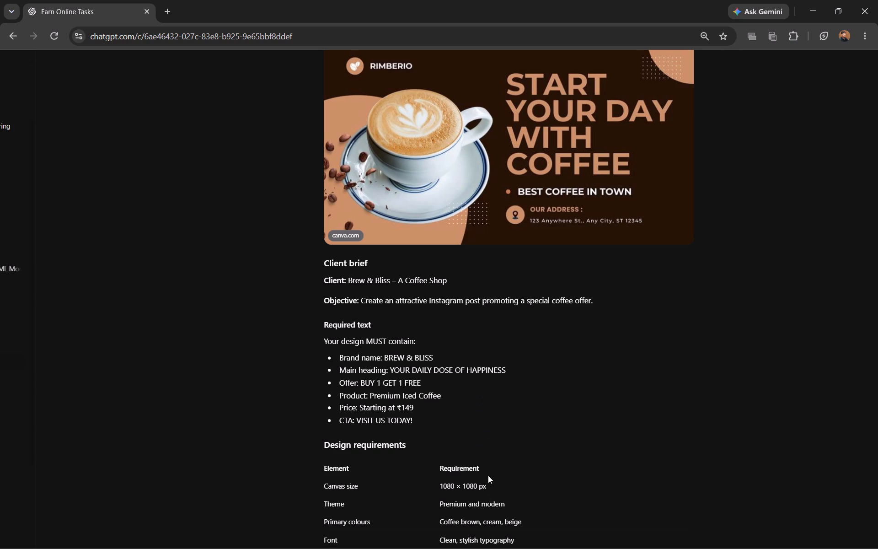
scroll(488, 475, "down", 1)
scroll(521, 477, "up", 2)
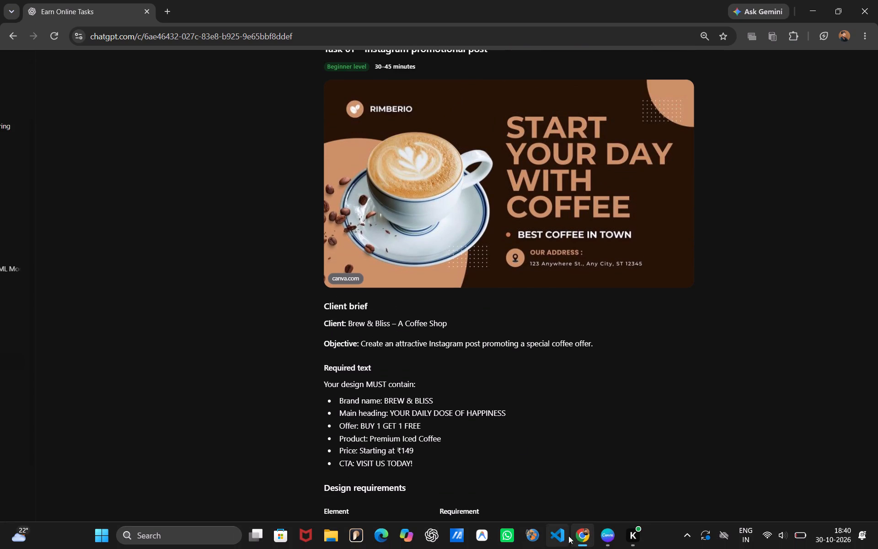
left_click(610, 535)
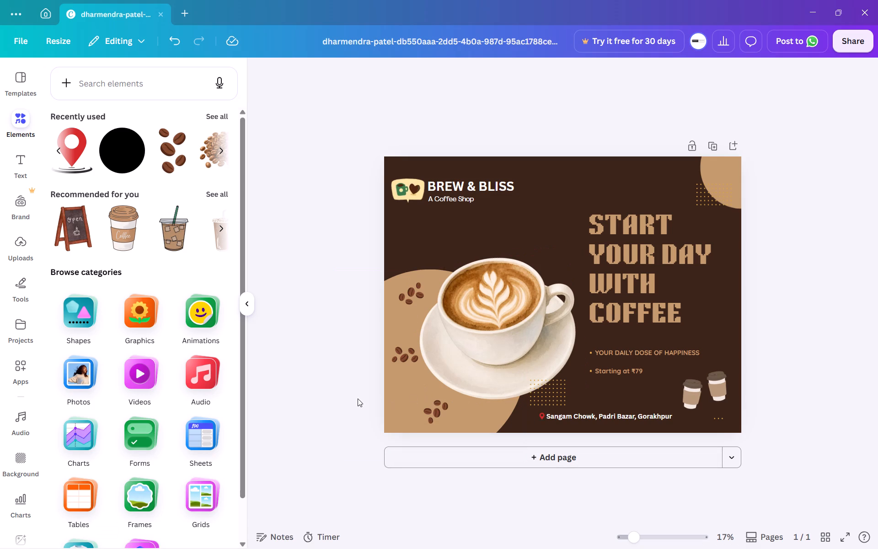
Move the middle coffee bean cluster up and outward so it is partly cut off by the poster's left edge.
left_click_drag(411, 358, 408, 351)
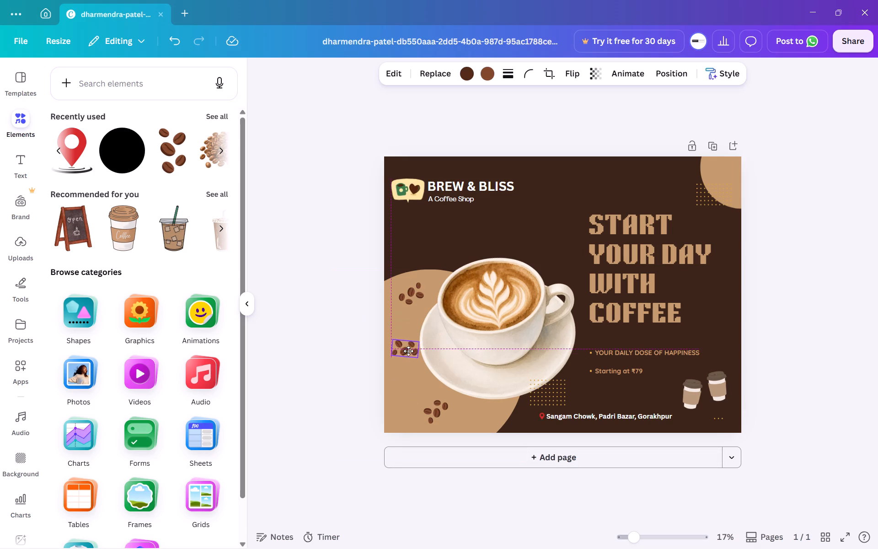
left_click_drag(408, 351, 392, 340)
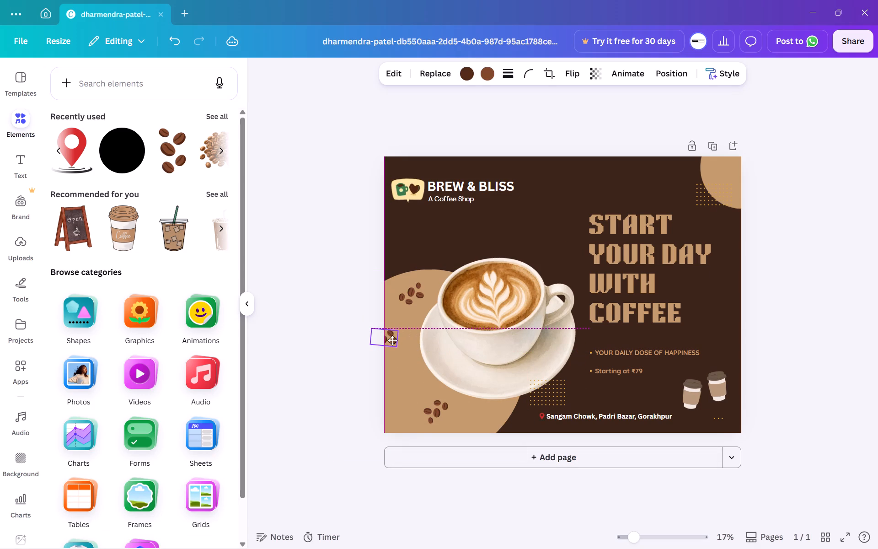
left_click_drag(392, 340, 392, 341)
left_click(365, 384)
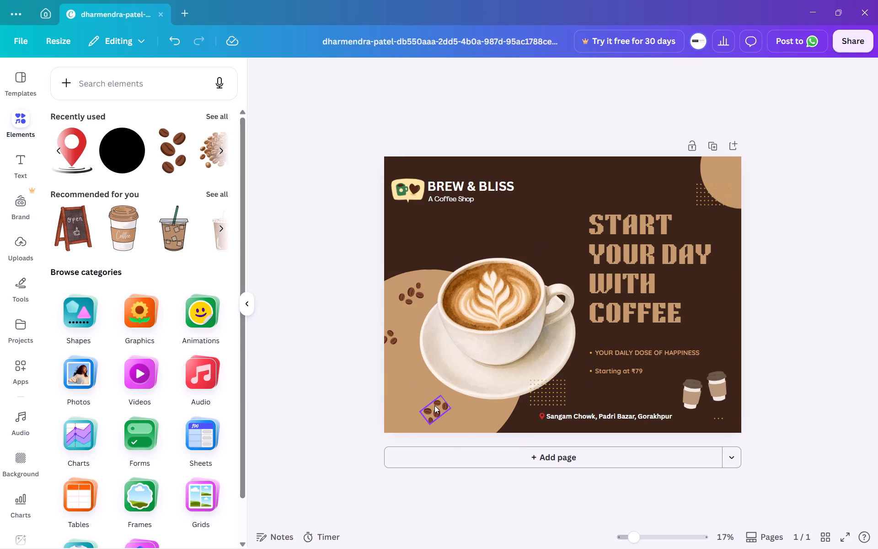
Move the lowest coffee bean cluster down to the poster's bottom edge, below the saucer.
left_click_drag(434, 405, 442, 424)
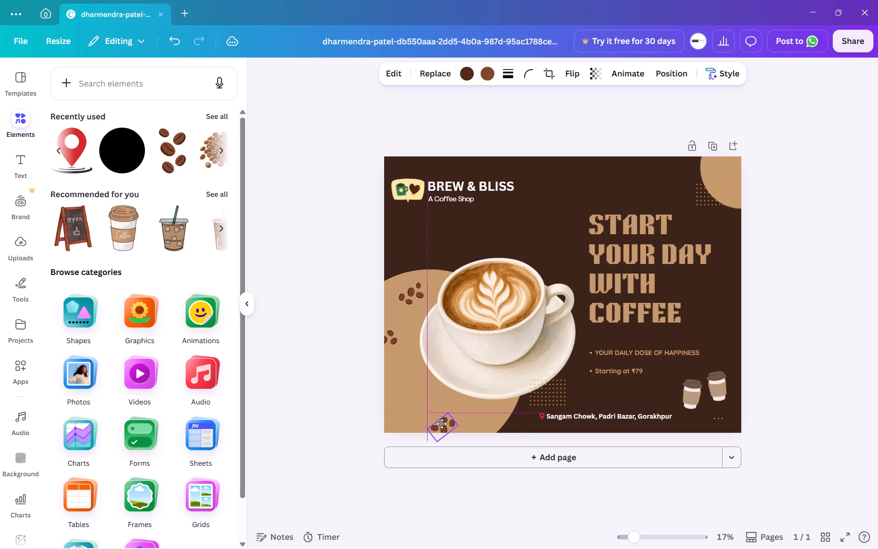
left_click_drag(442, 424, 443, 422)
left_click(374, 401)
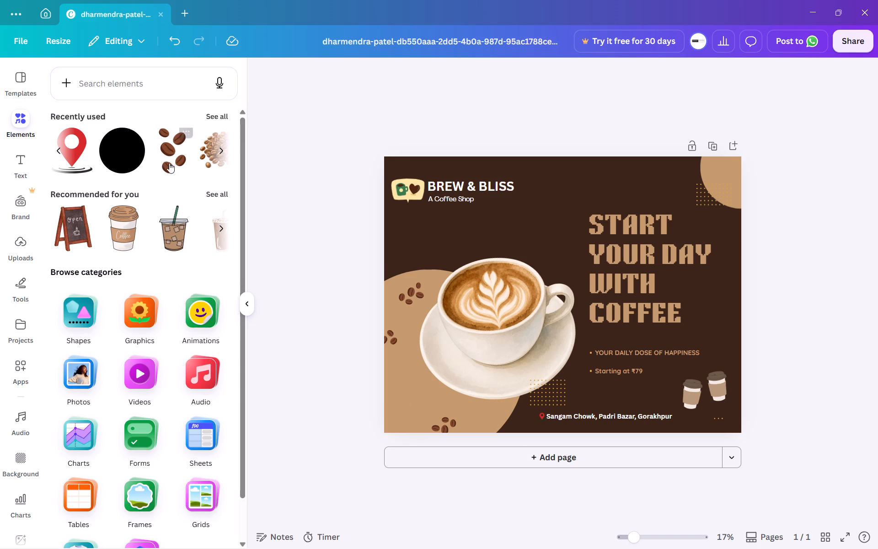
Look through the recommended and recently used graphics for another accent to add to the poster.
scroll(170, 226, "left", 1)
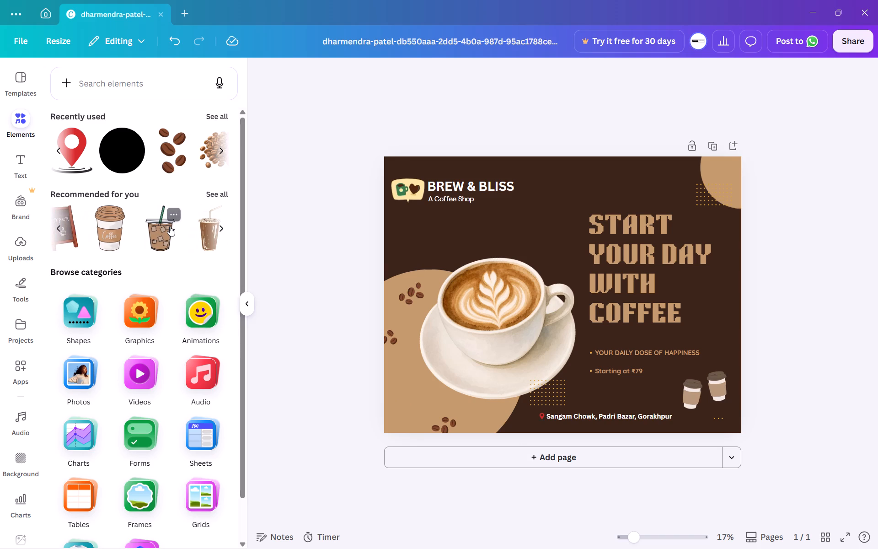
scroll(170, 226, "left", 1)
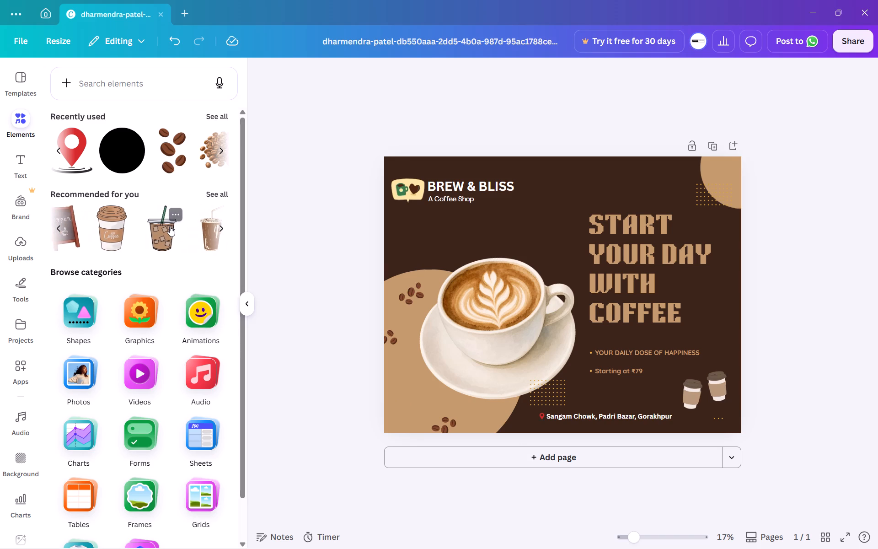
scroll(170, 226, "left", 1)
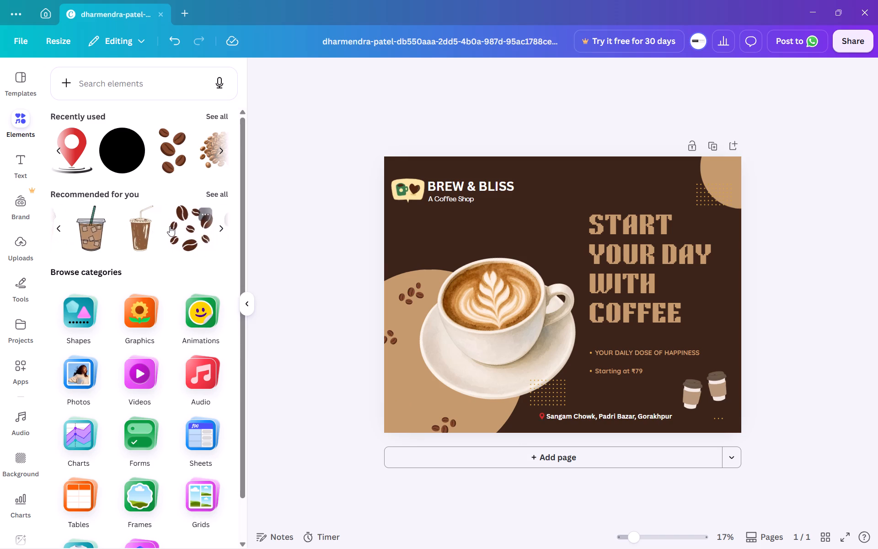
scroll(170, 226, "left", 4)
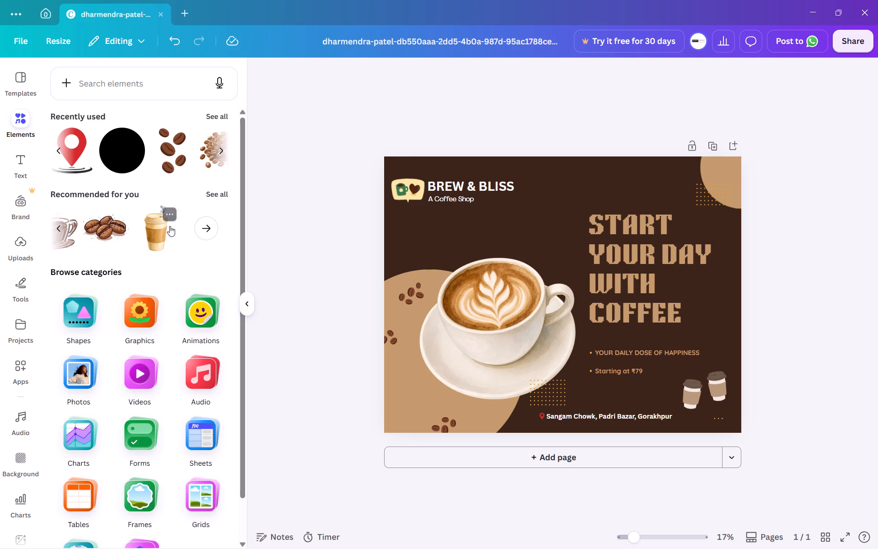
scroll(190, 151, "left", 2)
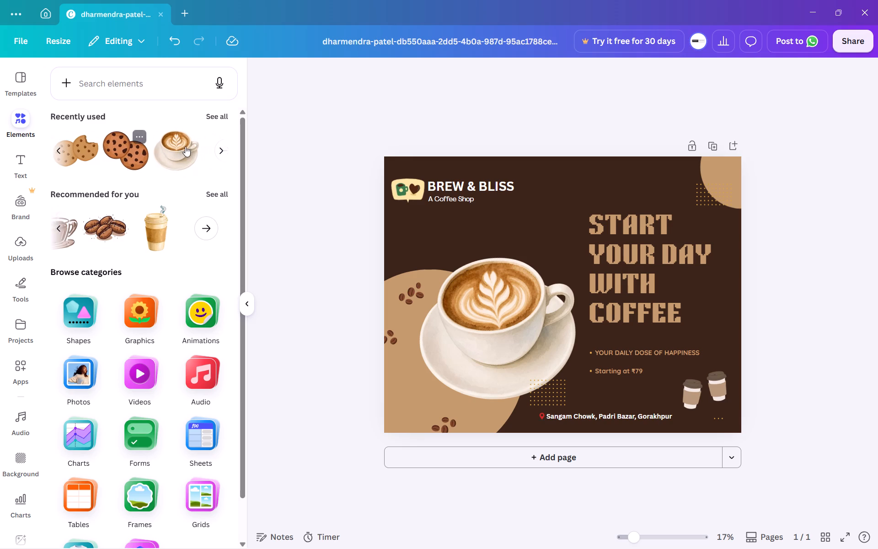
scroll(175, 142, "left", 1)
left_click(198, 148)
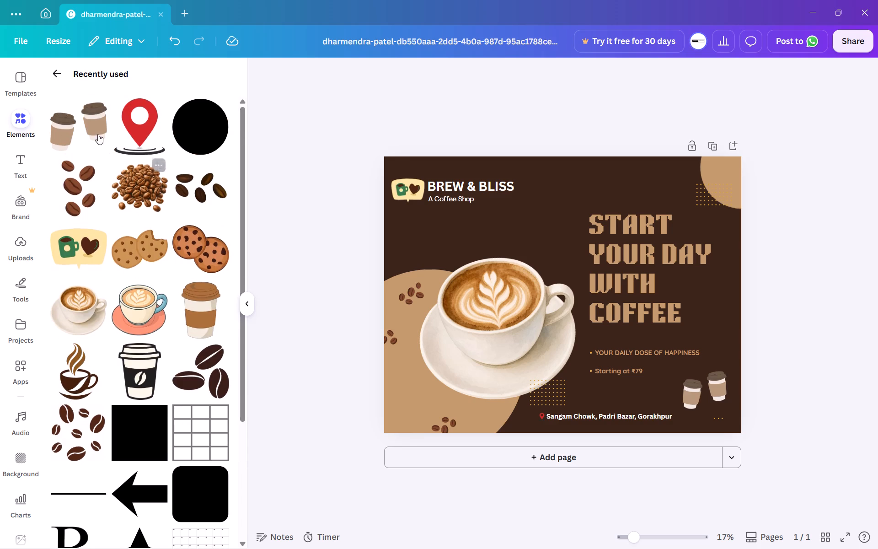
left_click(56, 72)
Search the elements for "biscuit" and add the graphic of two chocolate chip cookies, one bitten, to the poster.
left_click(88, 85)
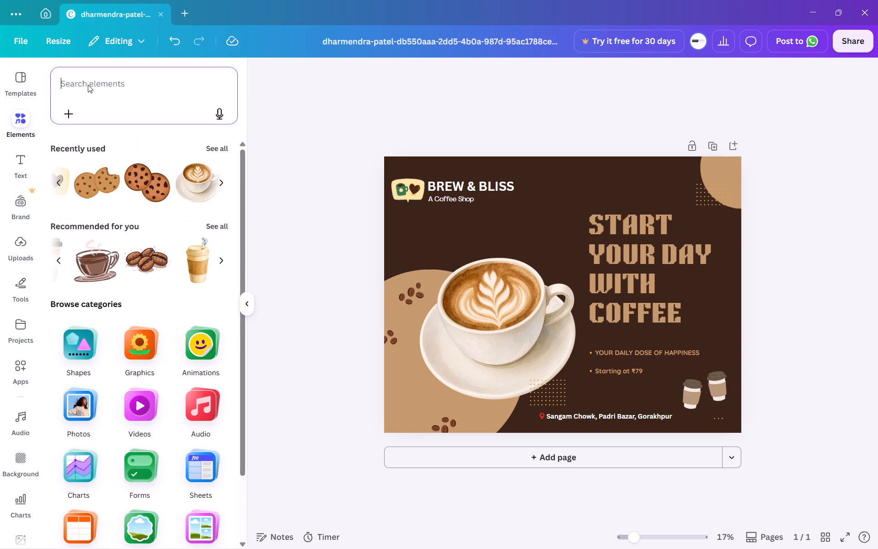
type("biscuit")
key("Return")
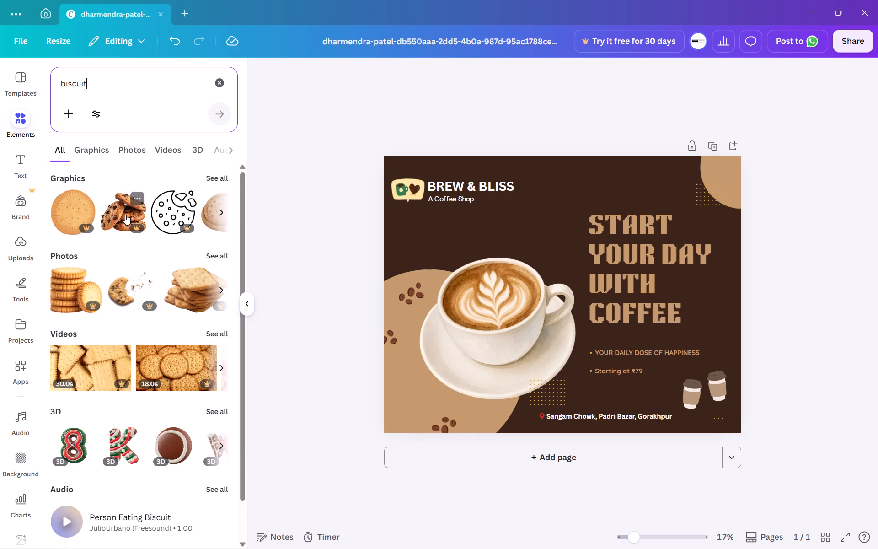
scroll(125, 215, "left", 3)
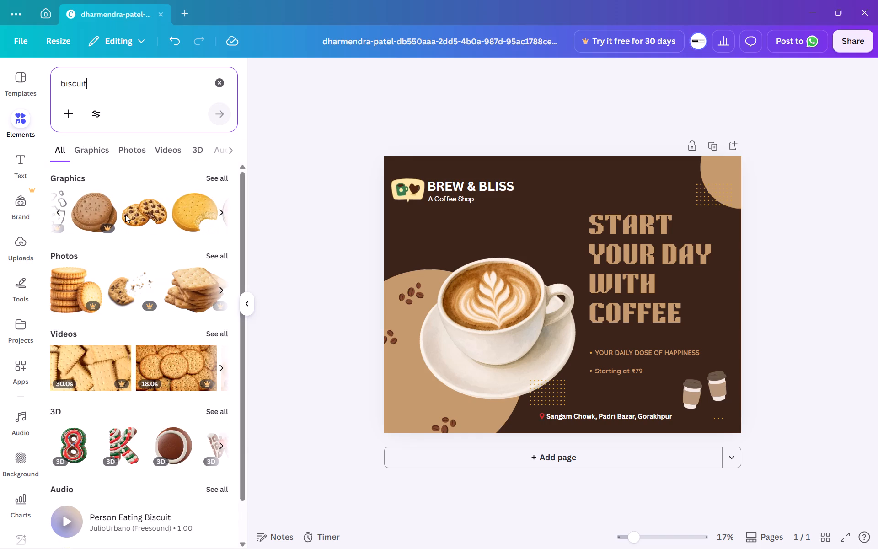
scroll(125, 215, "left", 1)
left_click(132, 215)
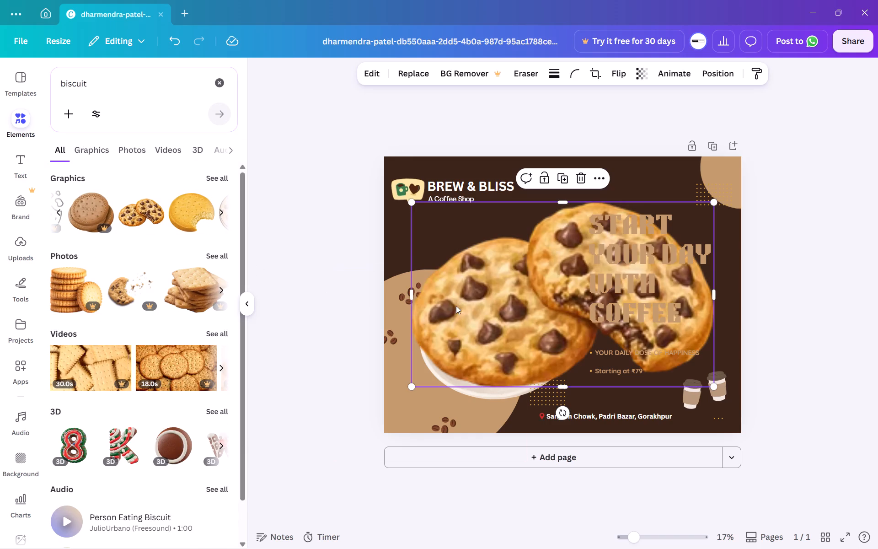
Shrink the cookies graphic to a small accent and place it over the saucer's lower left rim.
left_click_drag(718, 200, 682, 217)
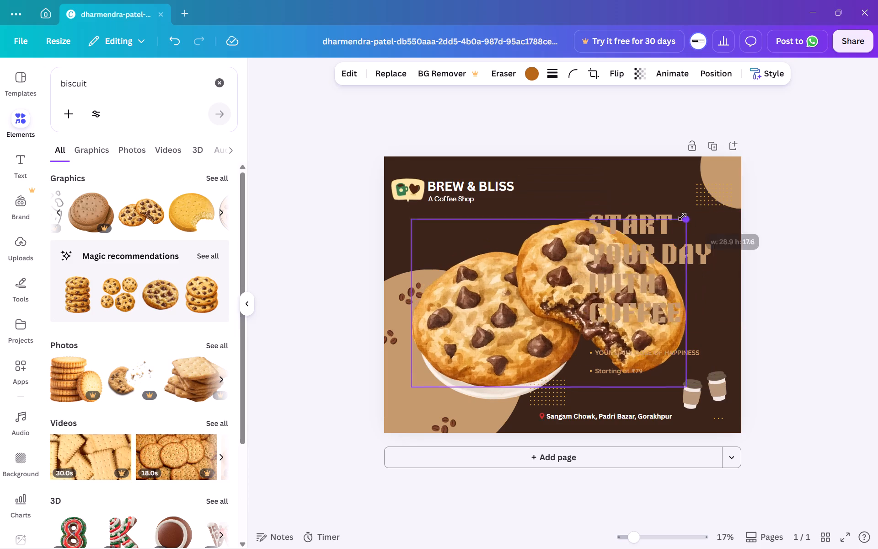
left_click_drag(682, 217, 488, 335)
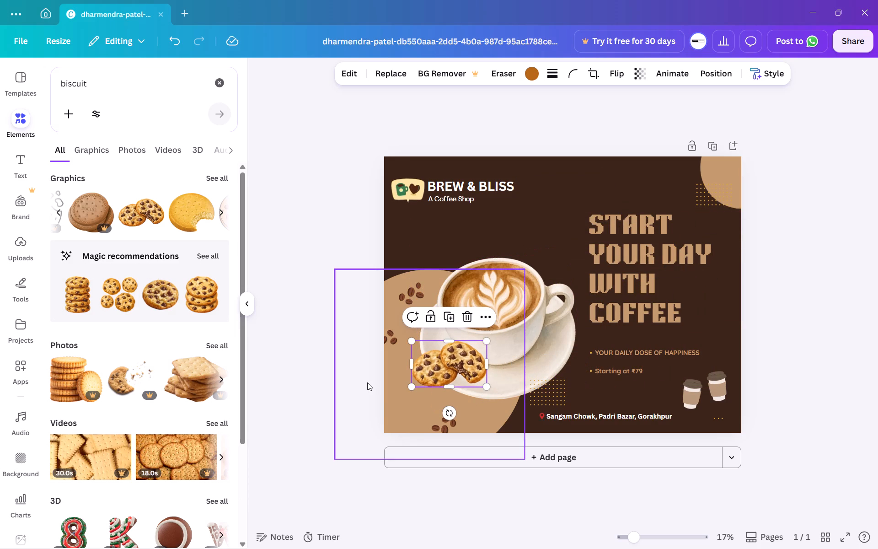
left_click(367, 382)
left_click_drag(448, 371, 429, 374)
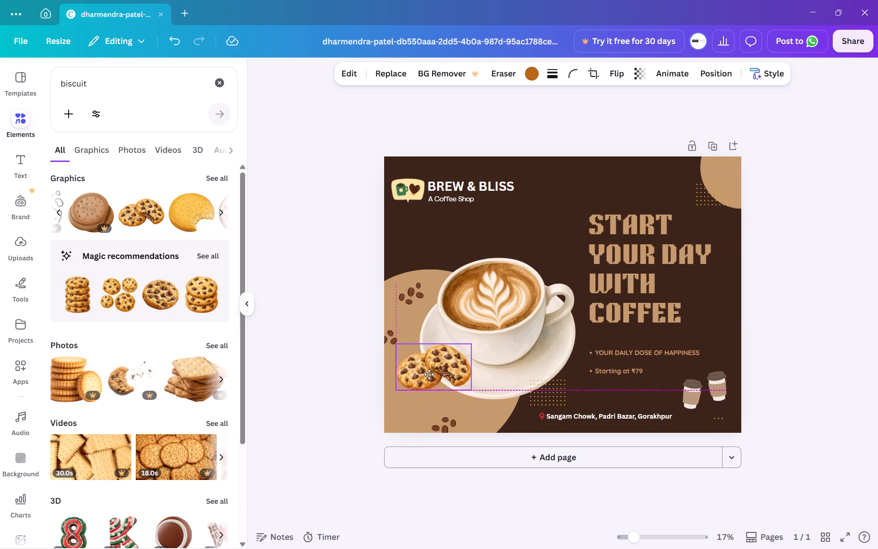
left_click_drag(429, 374, 427, 378)
left_click(336, 403)
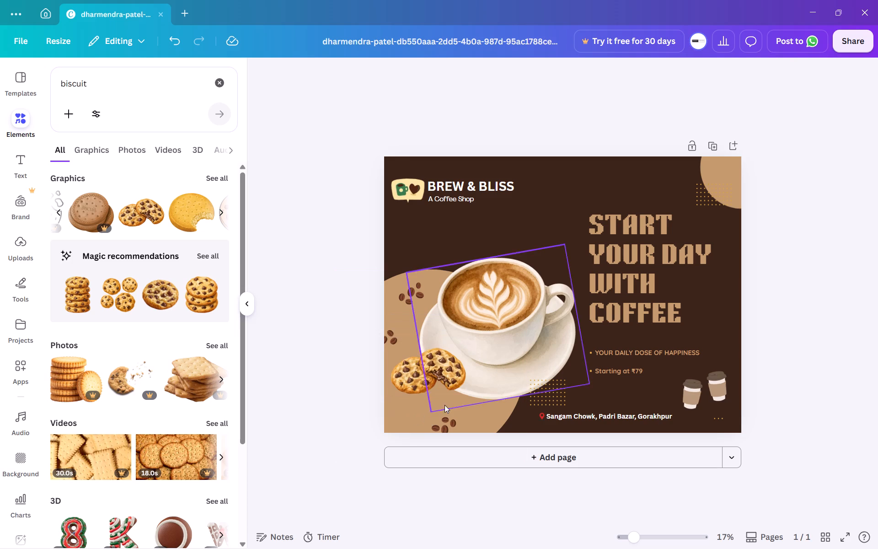
Enlarge the cookies graphic slightly and tilt it a few degrees counterclockwise against the saucer.
left_click(442, 377)
left_click(466, 399)
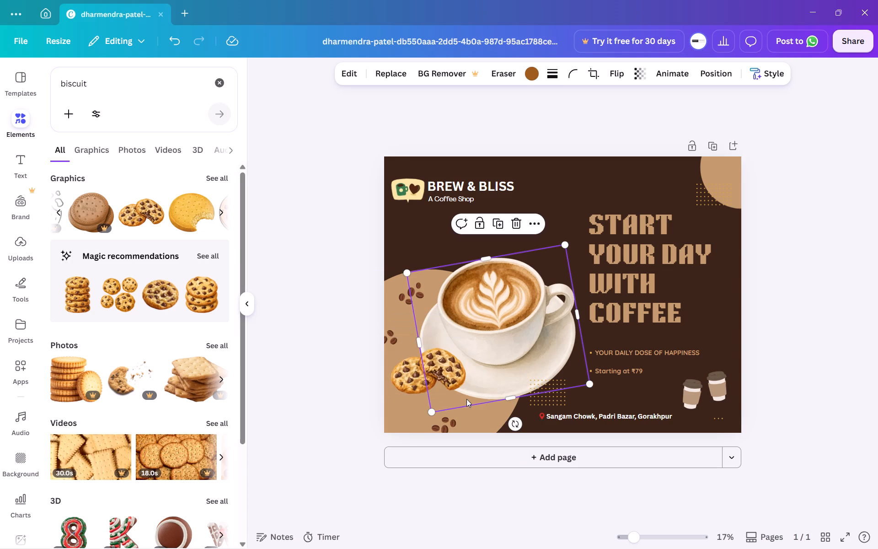
left_click(420, 391)
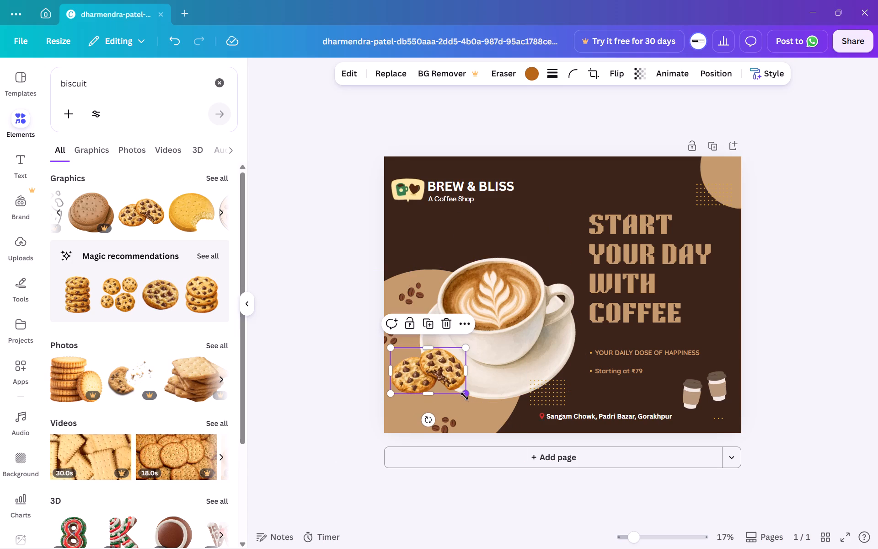
left_click_drag(466, 398, 472, 392)
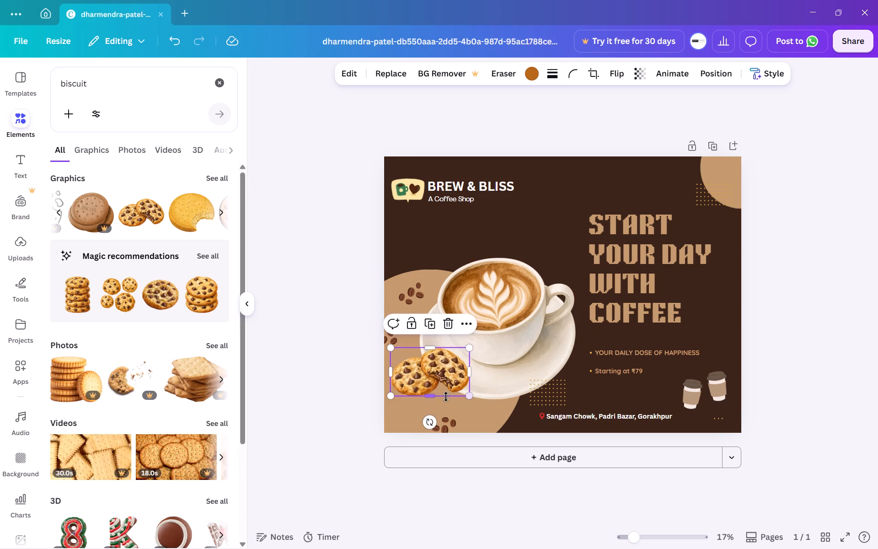
left_click_drag(430, 422, 445, 414)
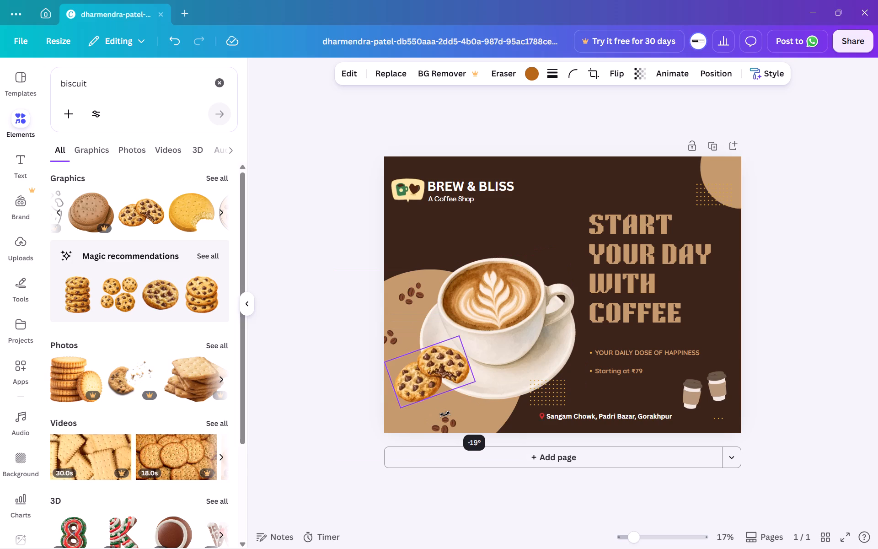
left_click_drag(445, 414, 438, 415)
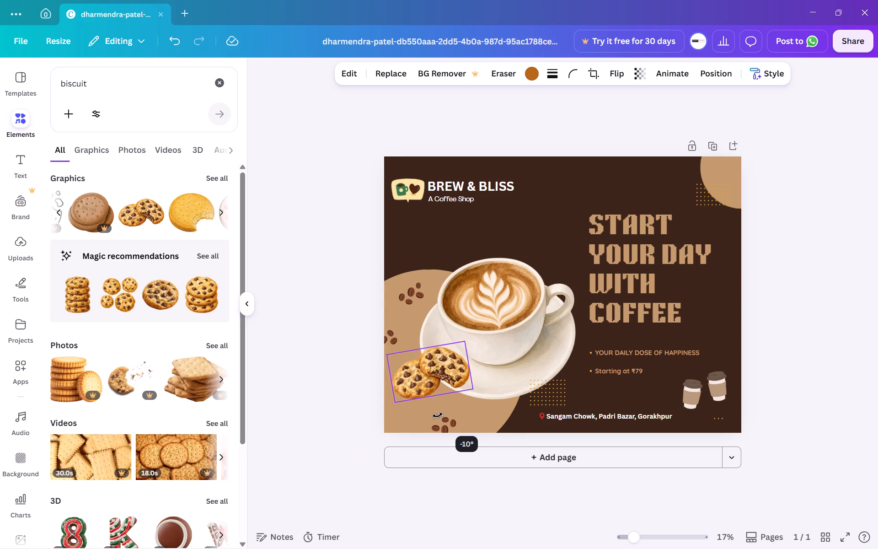
left_click_drag(438, 415, 433, 415)
left_click(344, 407)
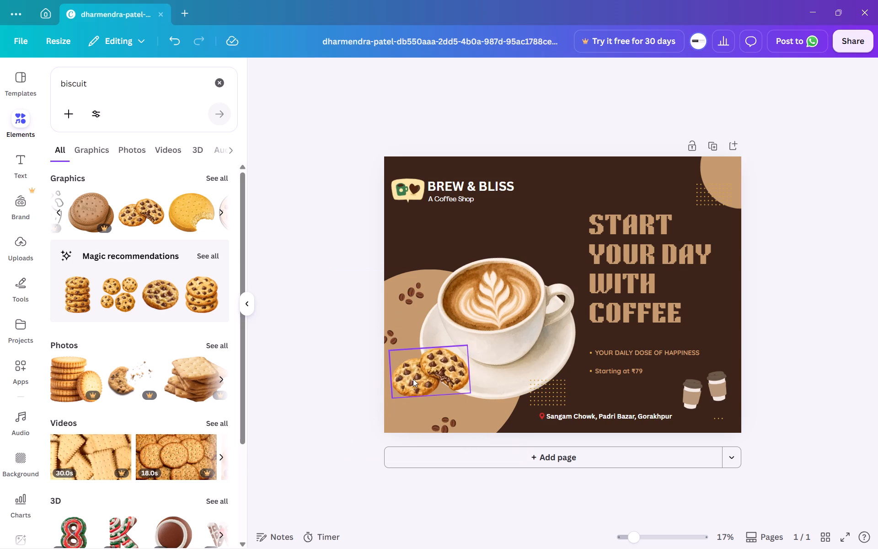
left_click(357, 388)
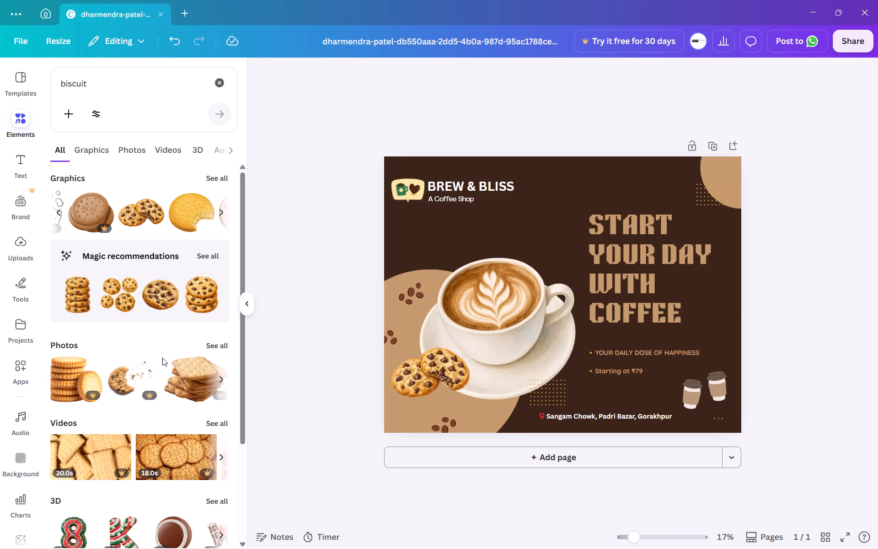
Look through the biscuit graphics in the search results for another cookie accent to use on the poster.
scroll(185, 291, "left", 2)
scroll(184, 208, "left", 3)
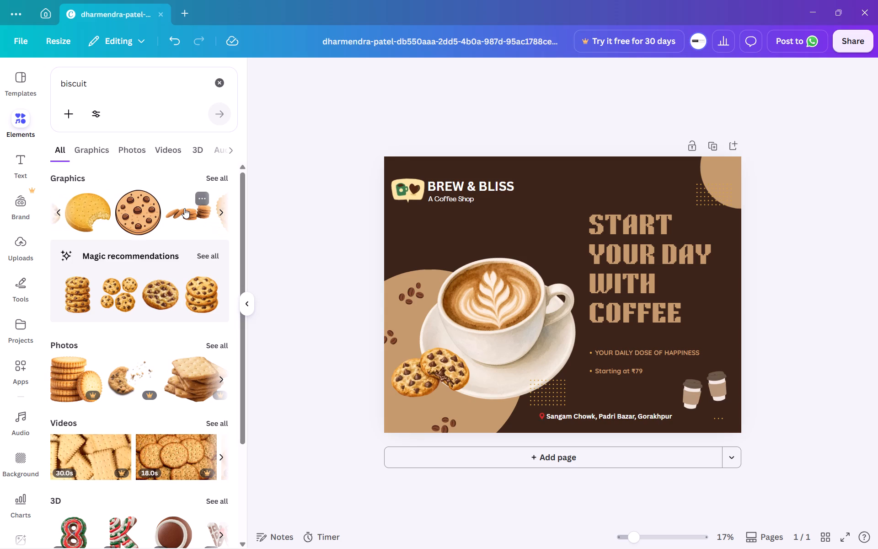
scroll(184, 208, "left", 3)
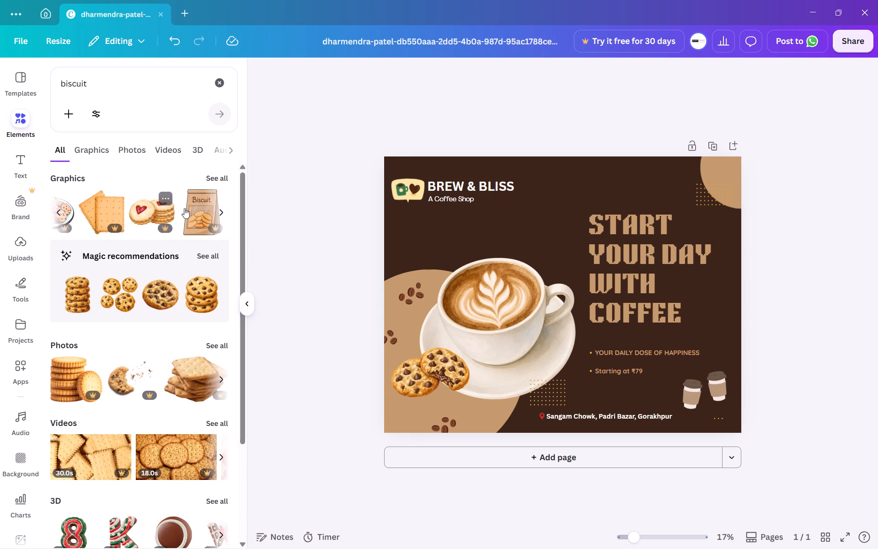
scroll(184, 208, "left", 2)
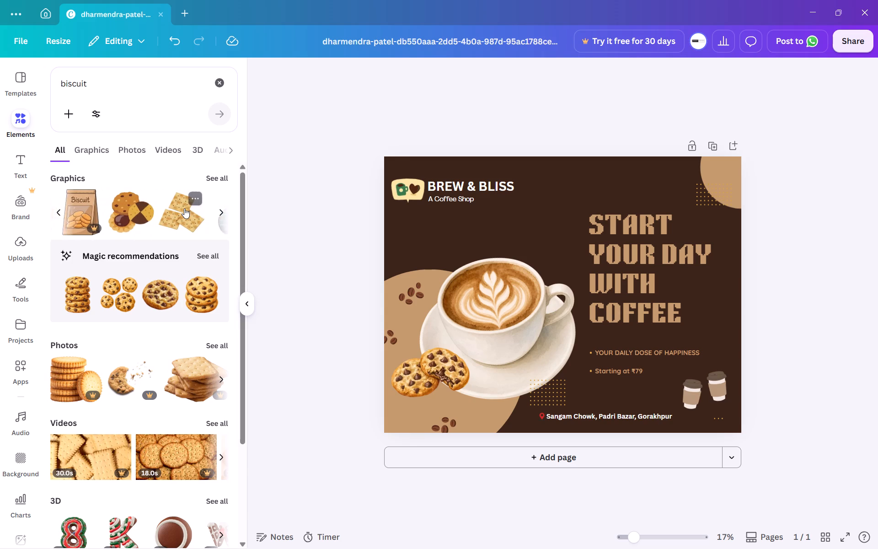
scroll(184, 208, "left", 2)
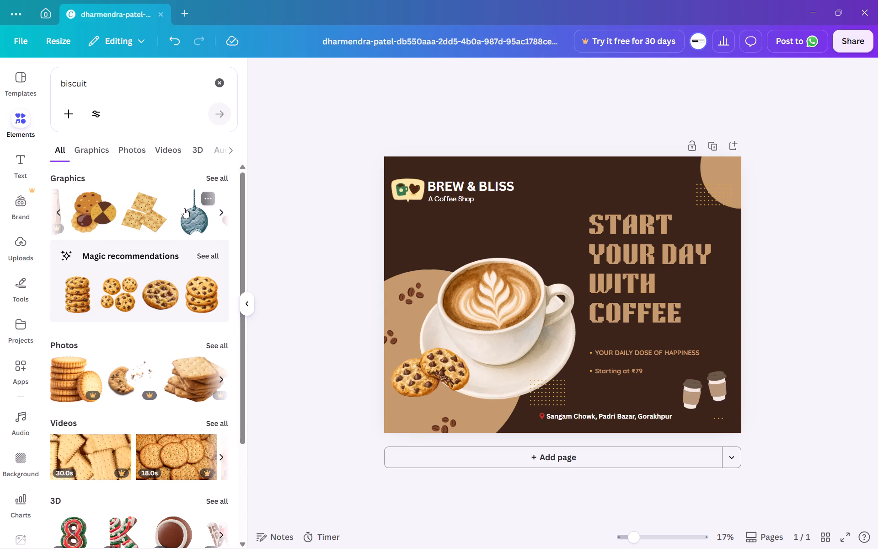
scroll(184, 208, "left", 1)
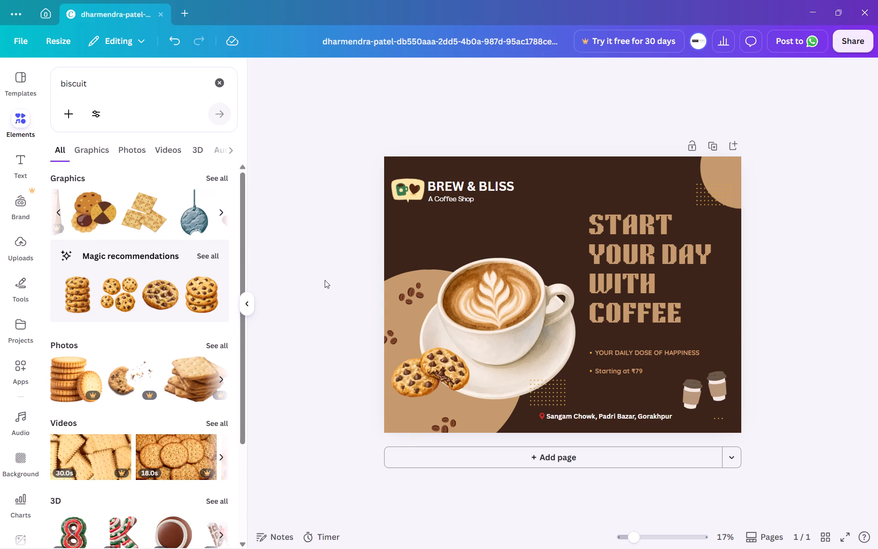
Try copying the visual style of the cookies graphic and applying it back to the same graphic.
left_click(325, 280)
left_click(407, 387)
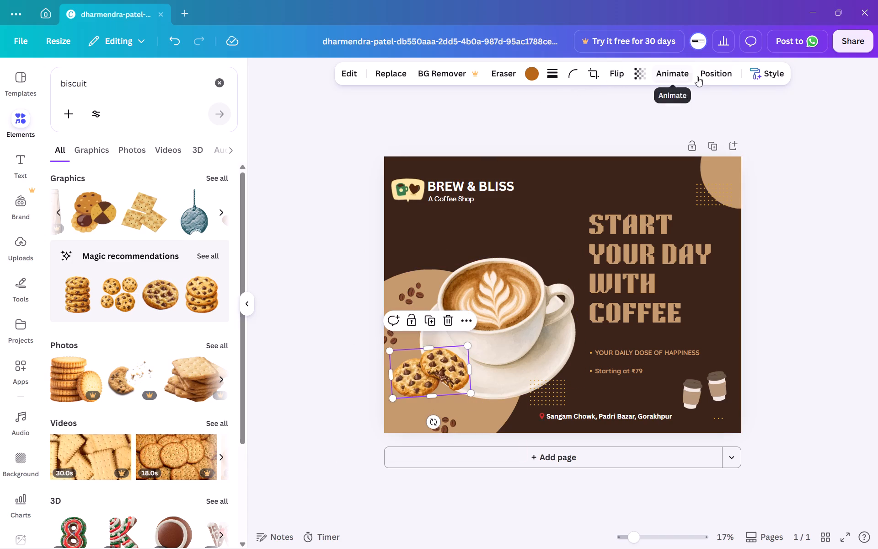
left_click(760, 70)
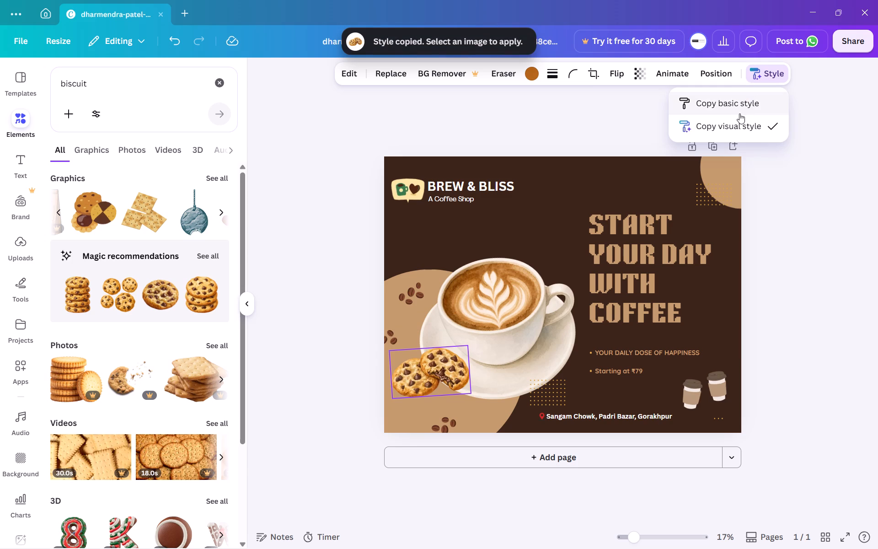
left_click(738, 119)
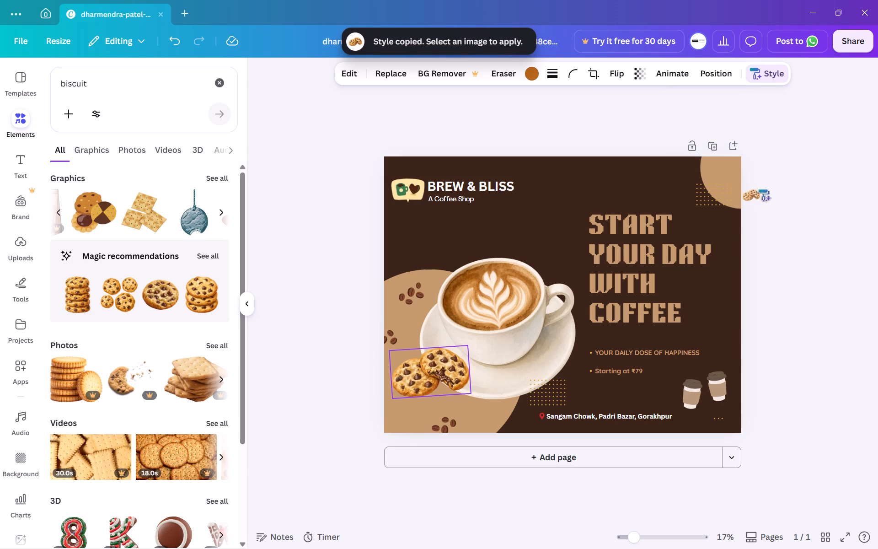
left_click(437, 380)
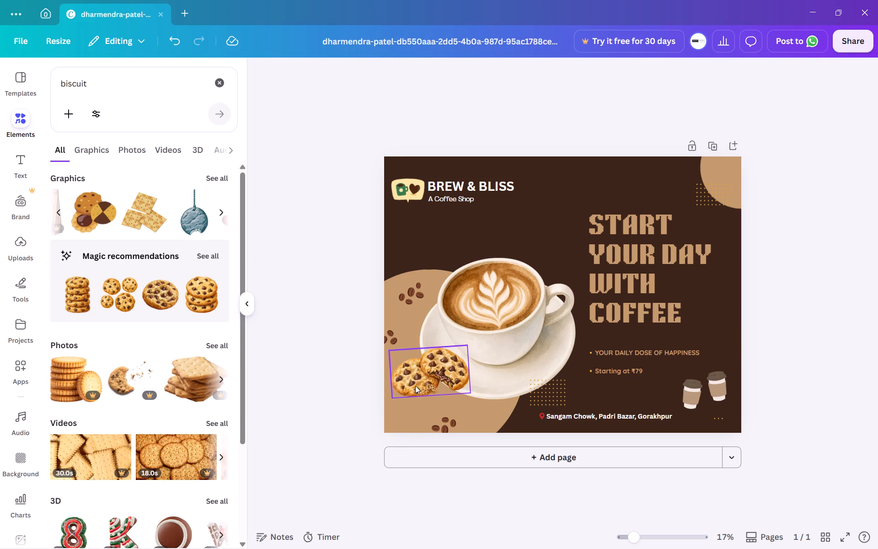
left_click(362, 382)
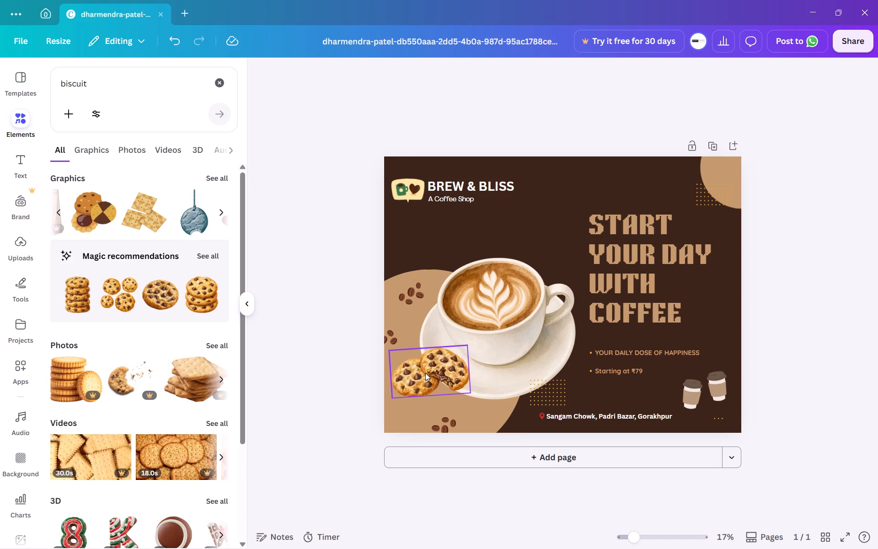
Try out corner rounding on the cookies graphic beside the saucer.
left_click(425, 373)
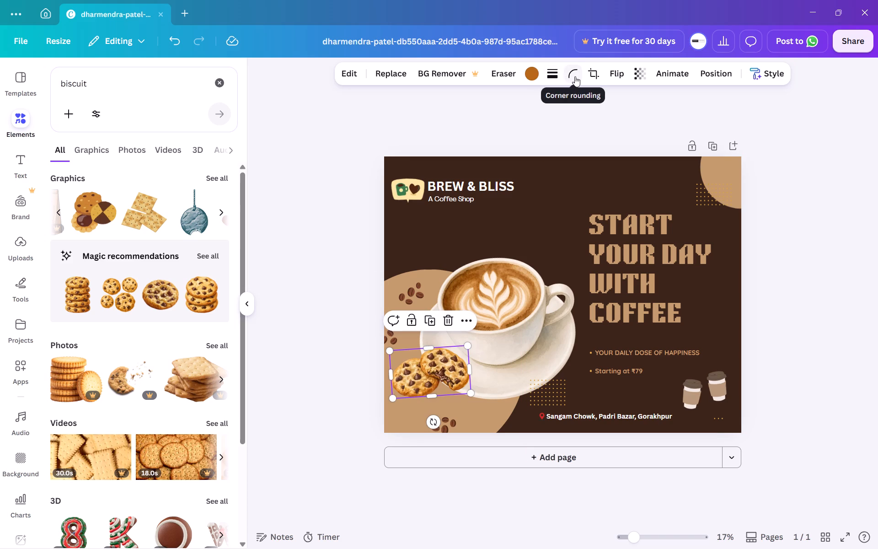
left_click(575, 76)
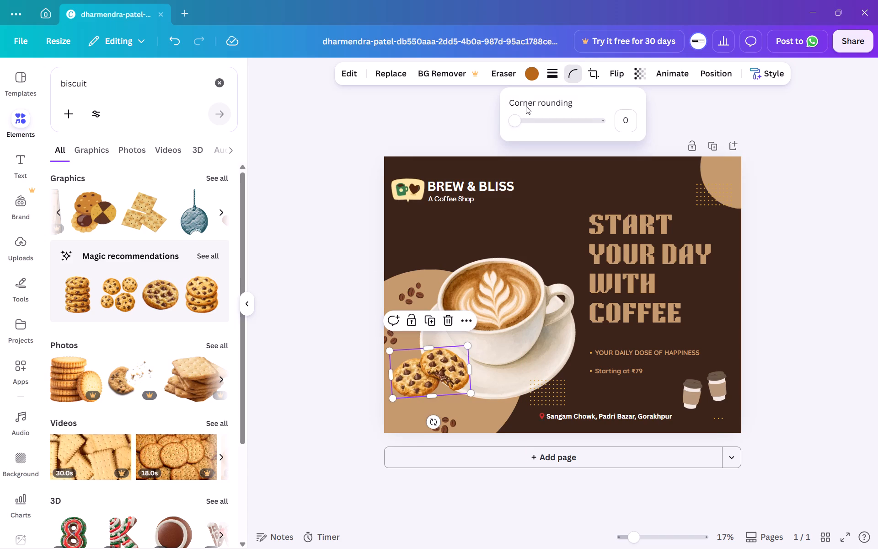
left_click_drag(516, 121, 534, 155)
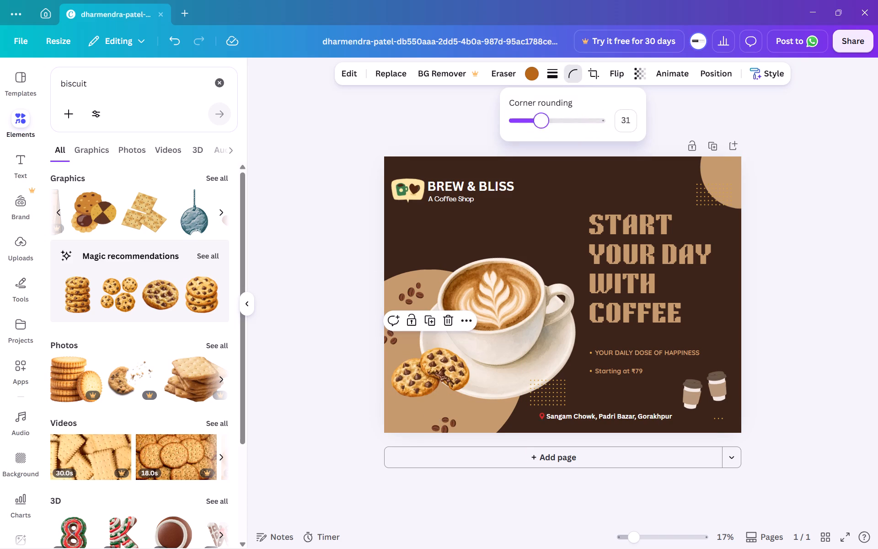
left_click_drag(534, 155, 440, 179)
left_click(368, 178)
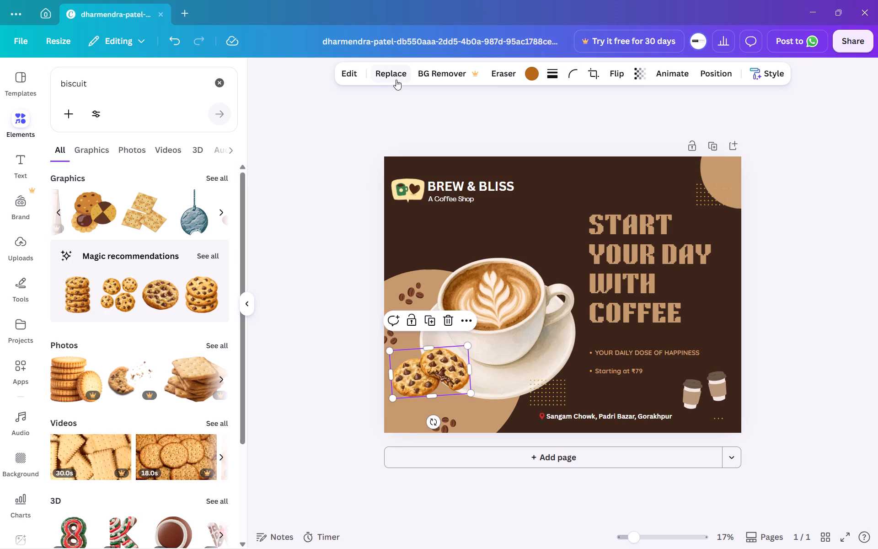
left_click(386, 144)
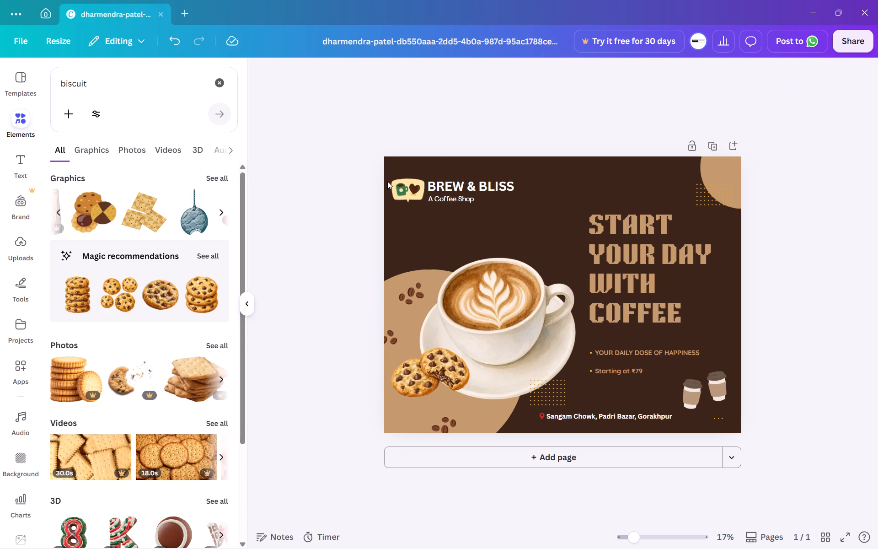
Shrink the cookies graphic slightly against the saucer's lower left rim and set its tilt to -2°.
left_click(439, 350)
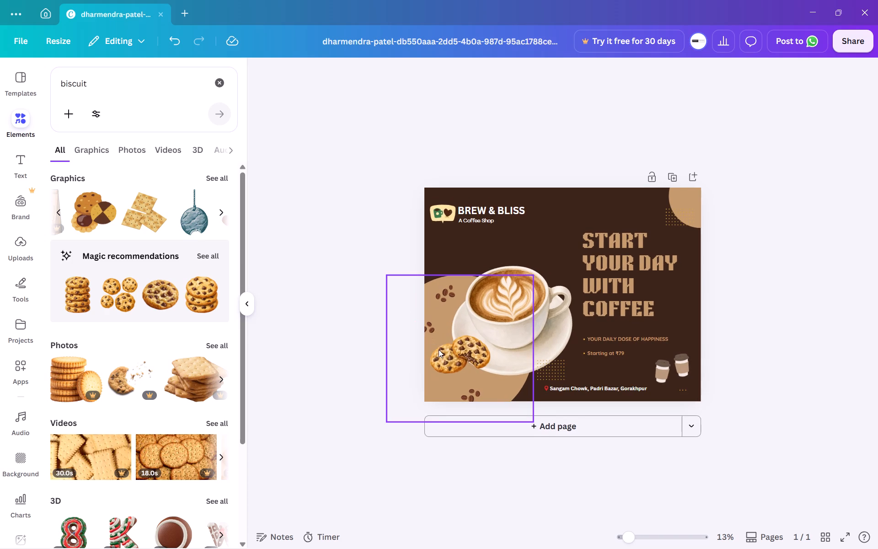
left_click(363, 395)
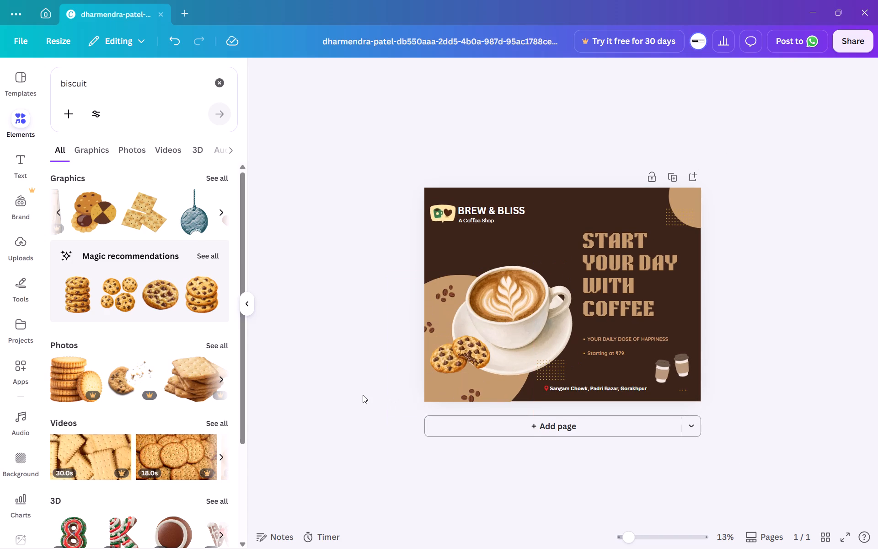
left_click(444, 364)
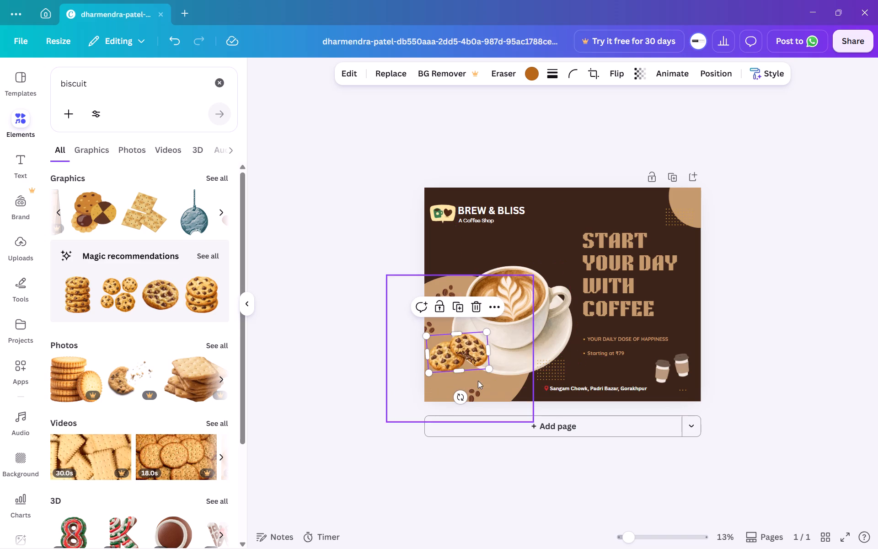
left_click_drag(486, 365, 479, 361)
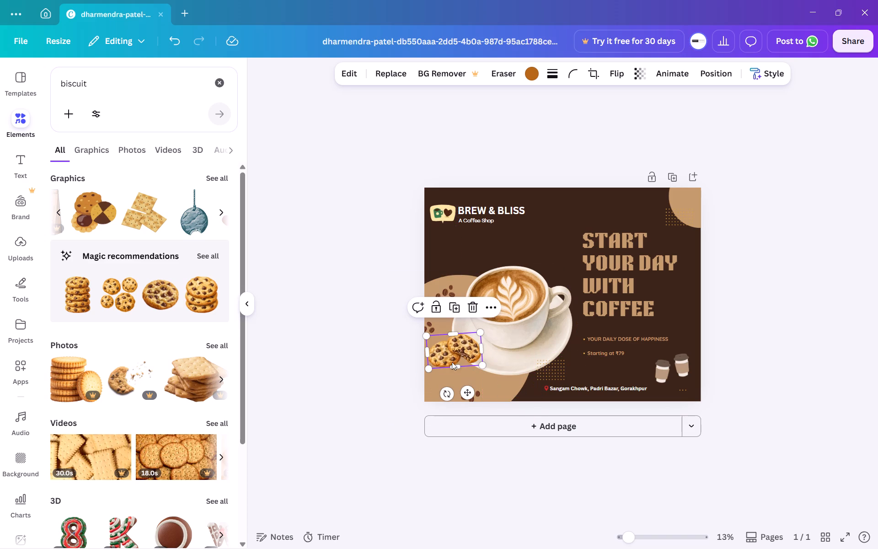
left_click(451, 398)
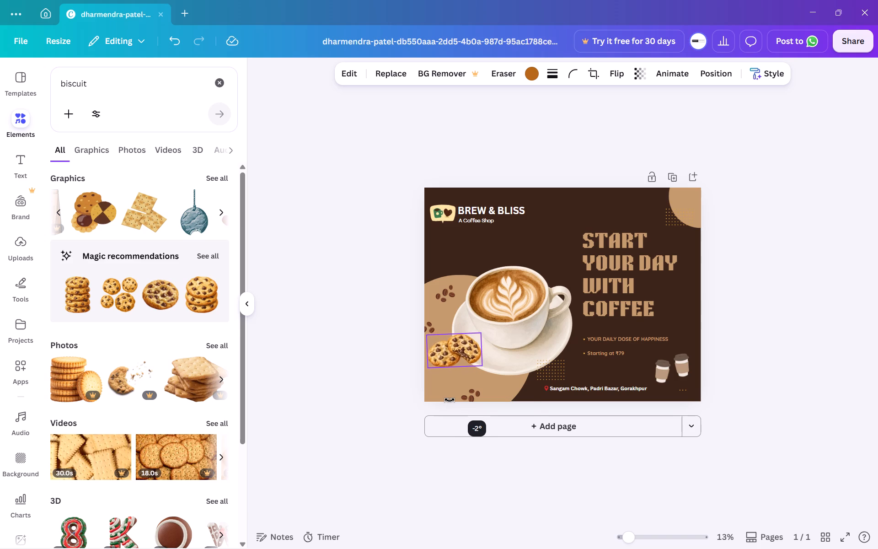
left_click(375, 395)
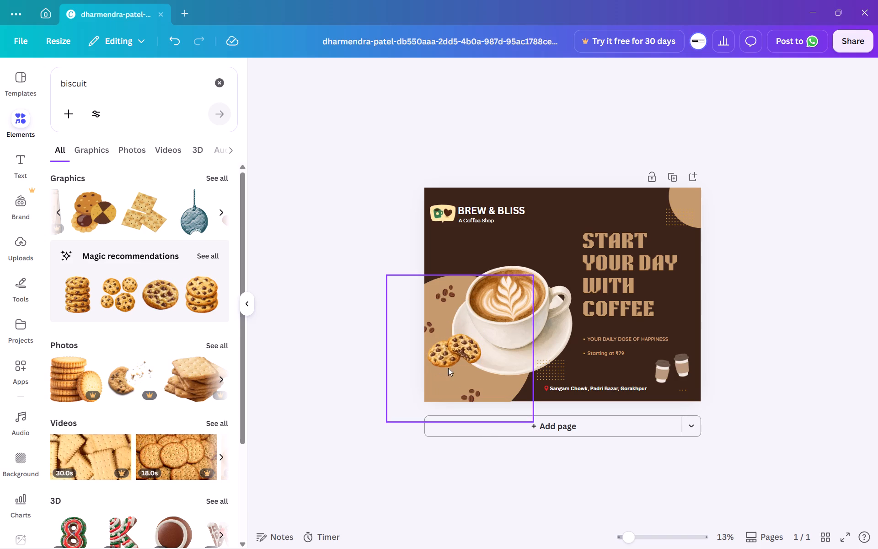
left_click(453, 350)
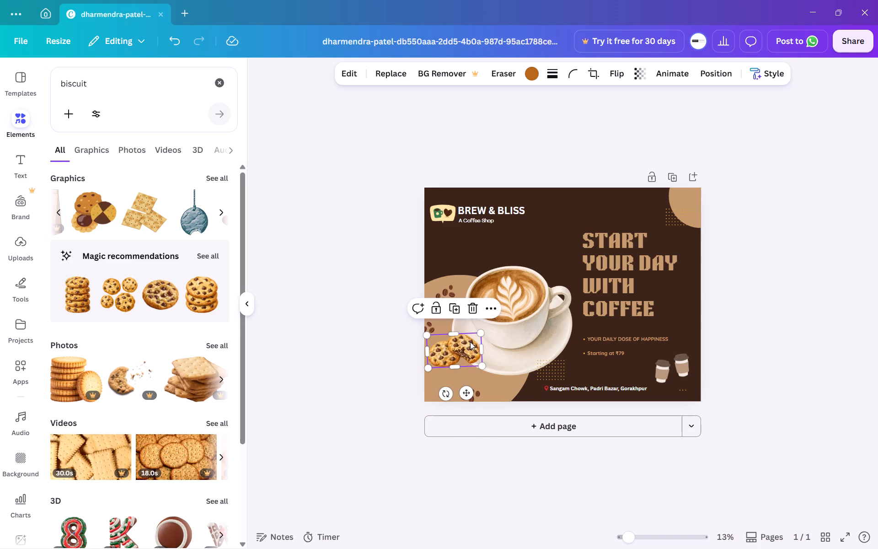
left_click(378, 371)
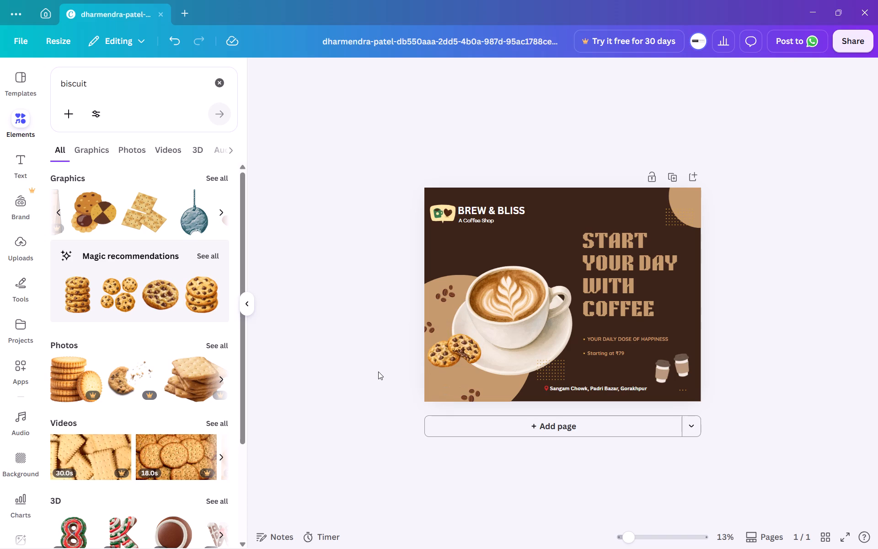
With the cookies graphic selected, look through more biscuit graphics in the search results for an alternative.
left_click(450, 353)
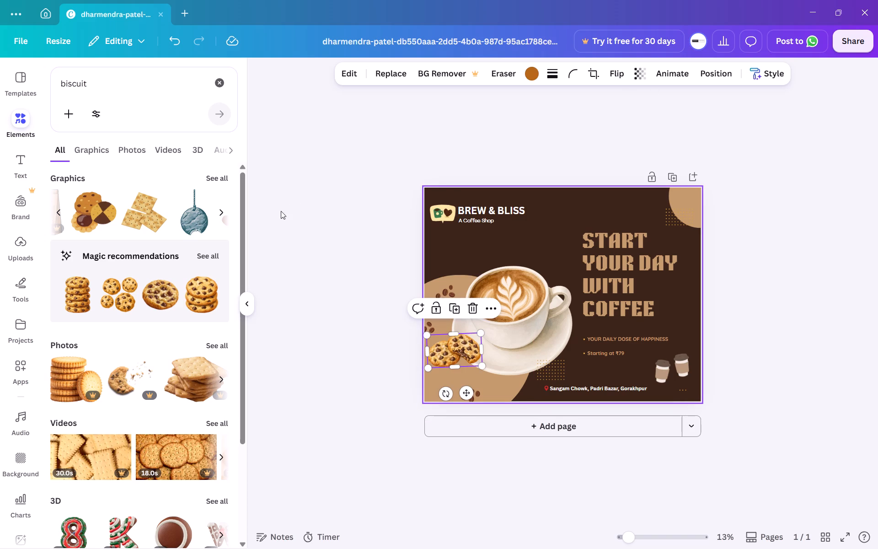
scroll(190, 220, "left", 2)
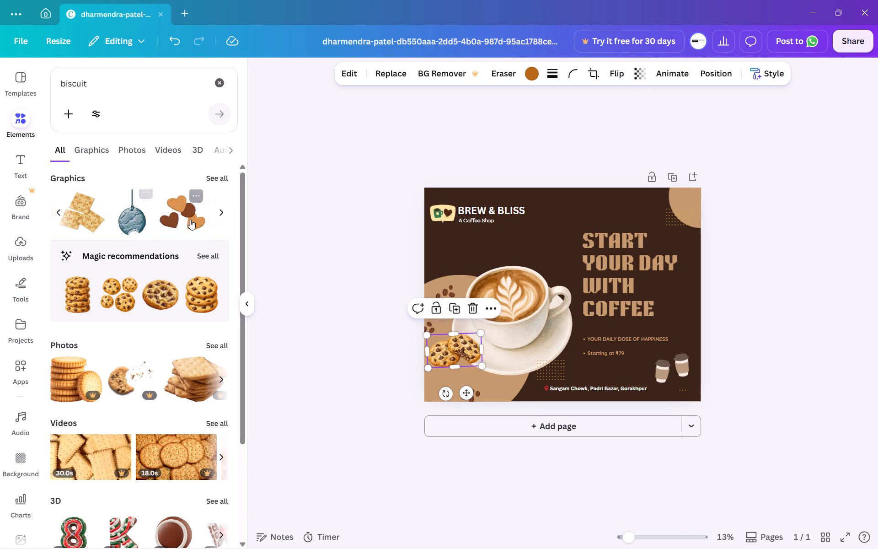